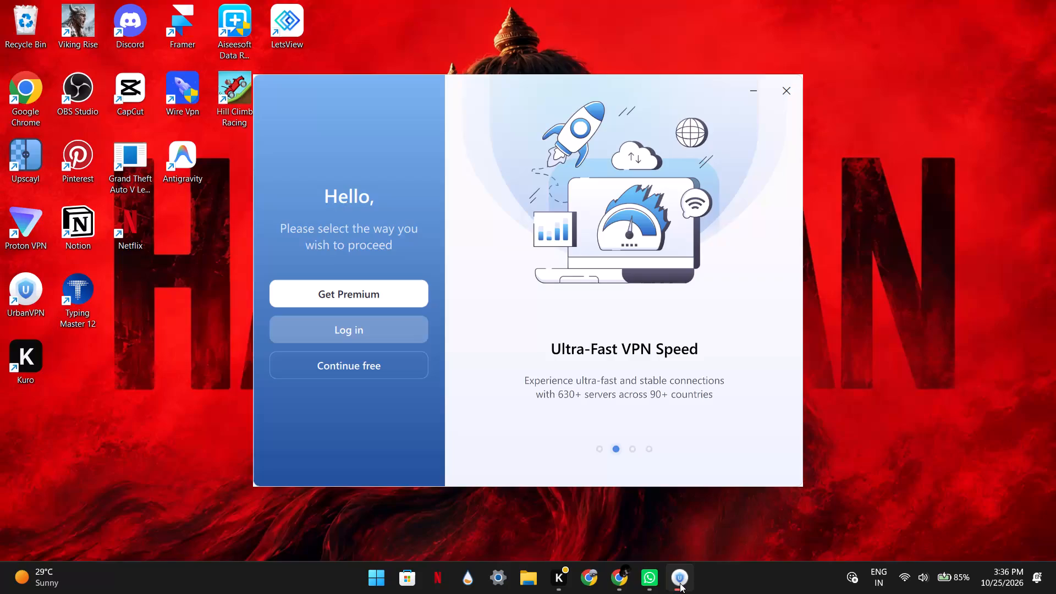
Continue with the free UrbanVPN plan, skip the Premium offer and connect to the United States server.
left_click(388, 374)
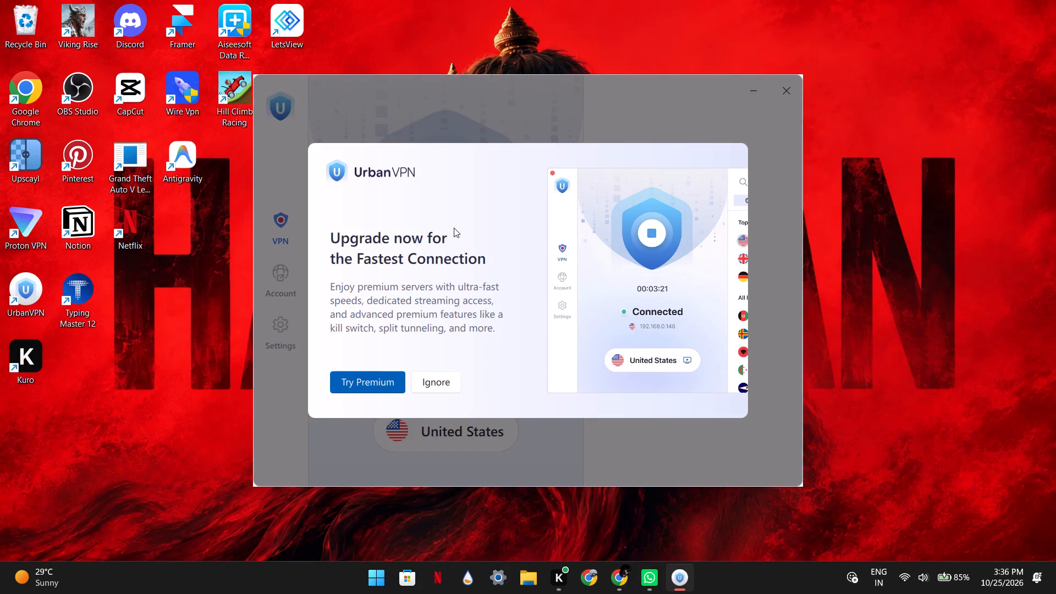
left_click(427, 387)
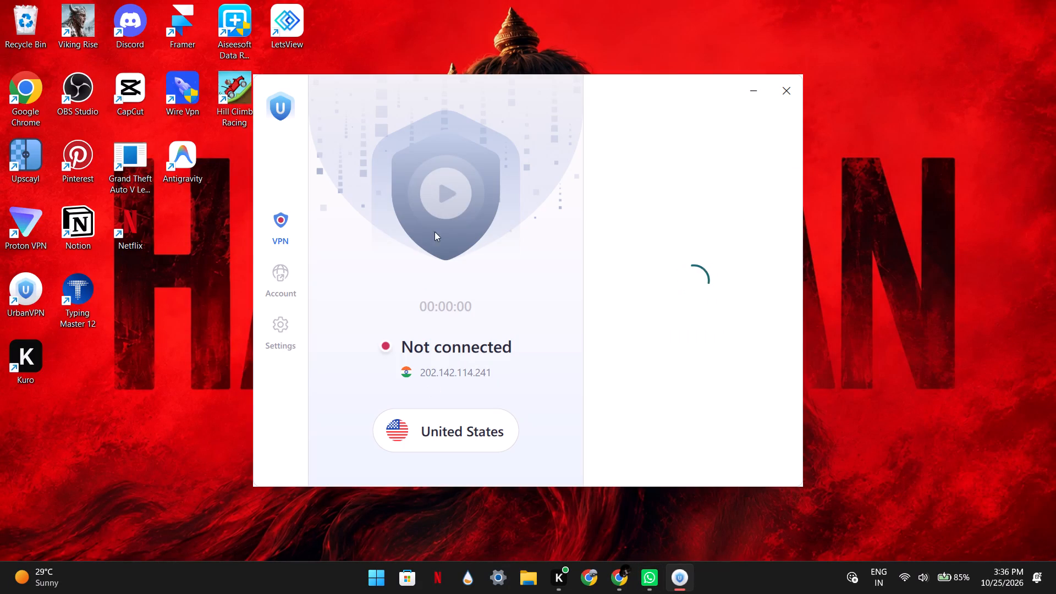
left_click(444, 191)
Search for "cap" in Windows and launch CapCut.
type("cap")
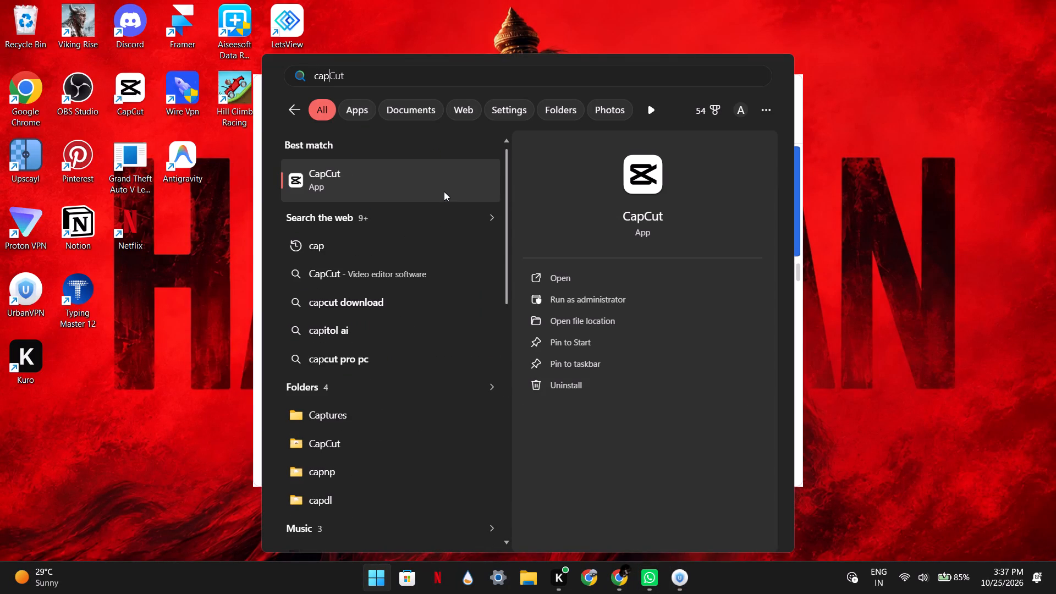
key("Return")
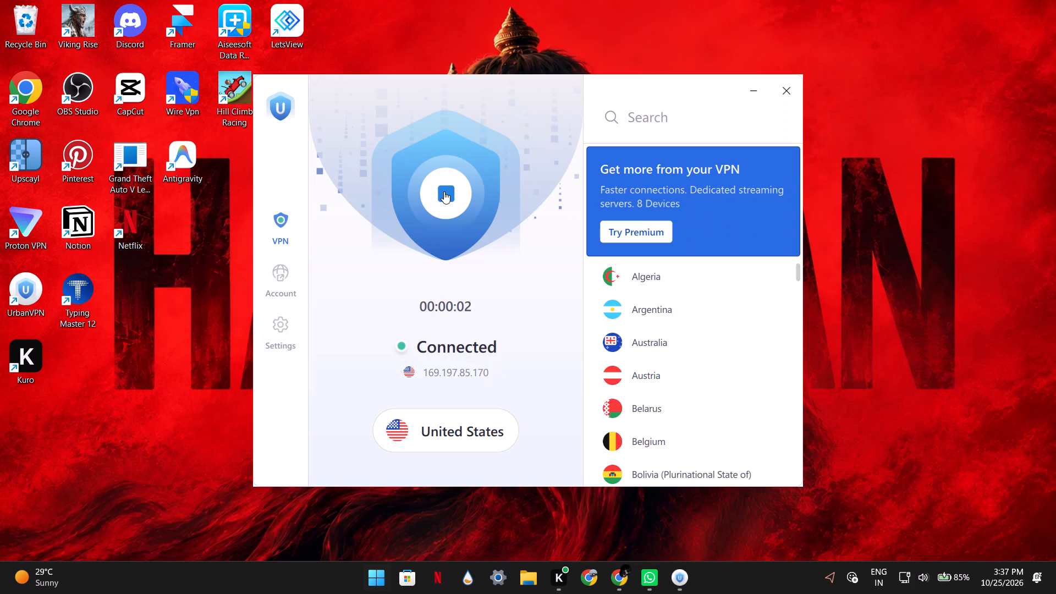
Bring CapCut's home screen forward and minimize the UrbanVPN window covering it.
left_click(890, 267)
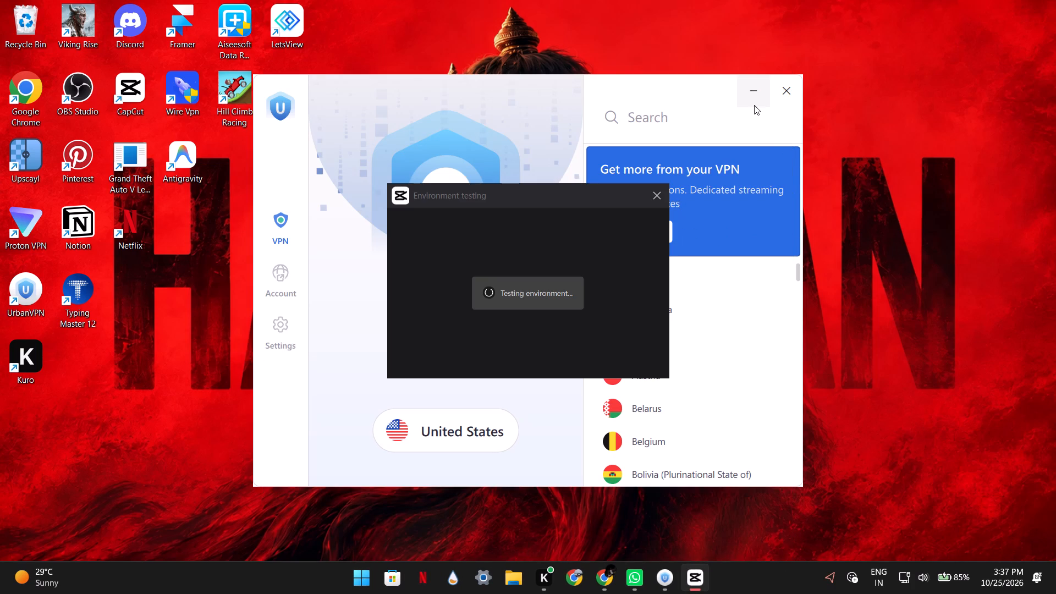
left_click(754, 105)
left_click(860, 177)
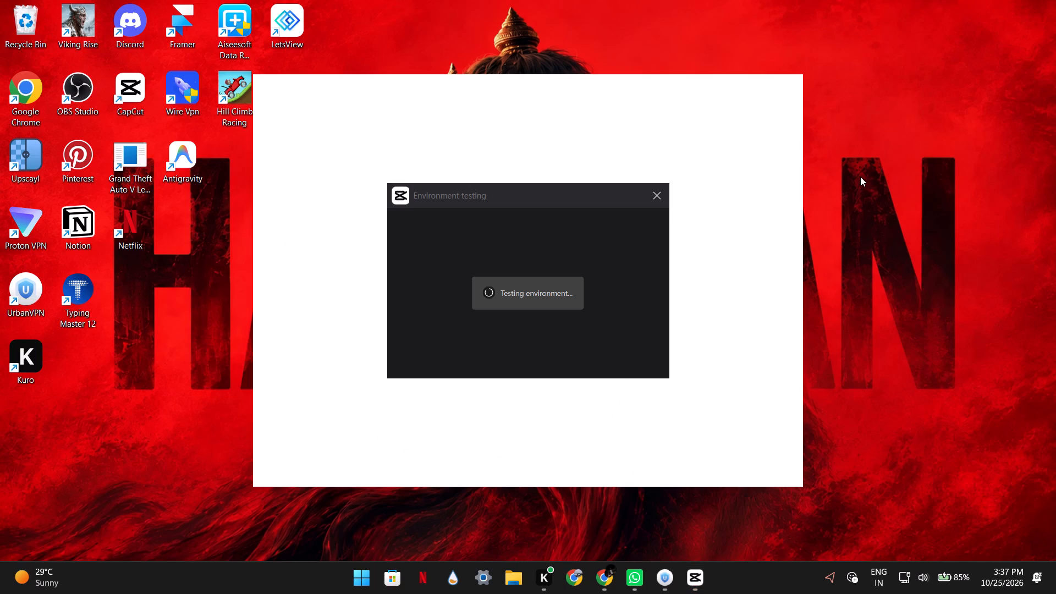
left_click(670, 591)
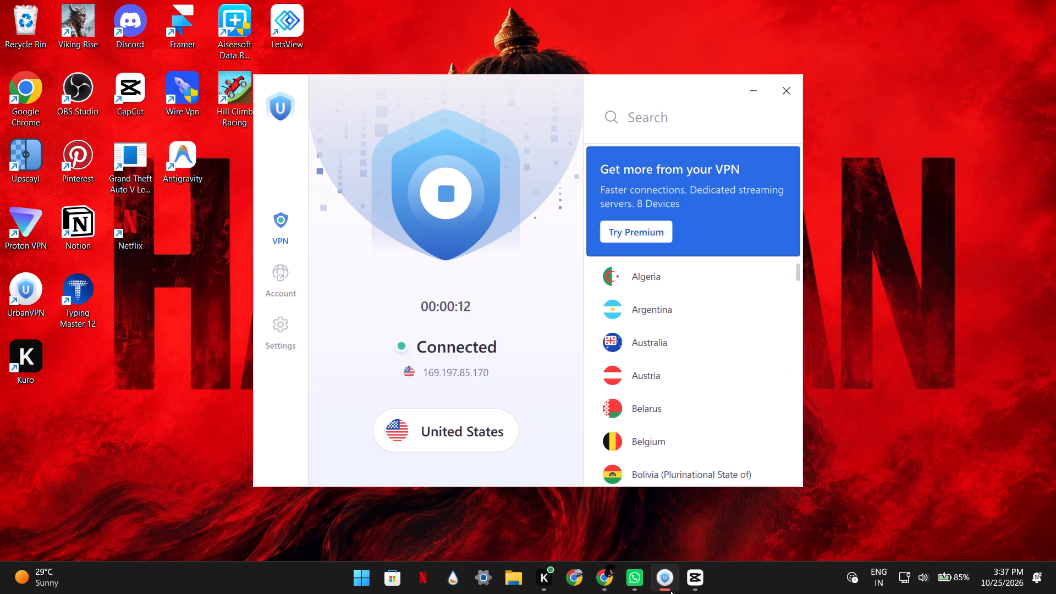
left_click(753, 108)
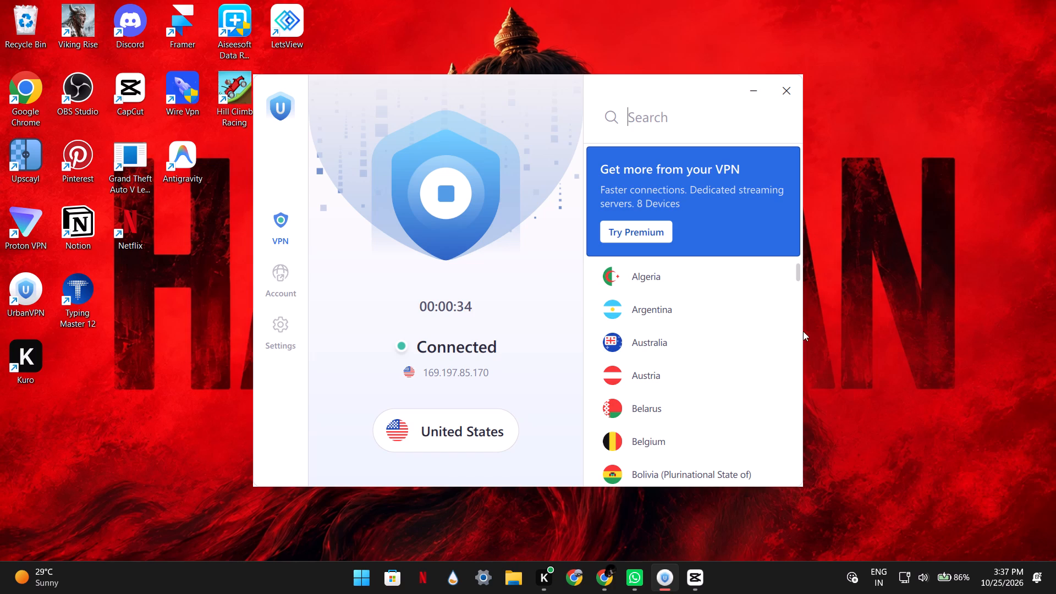
left_click(690, 585)
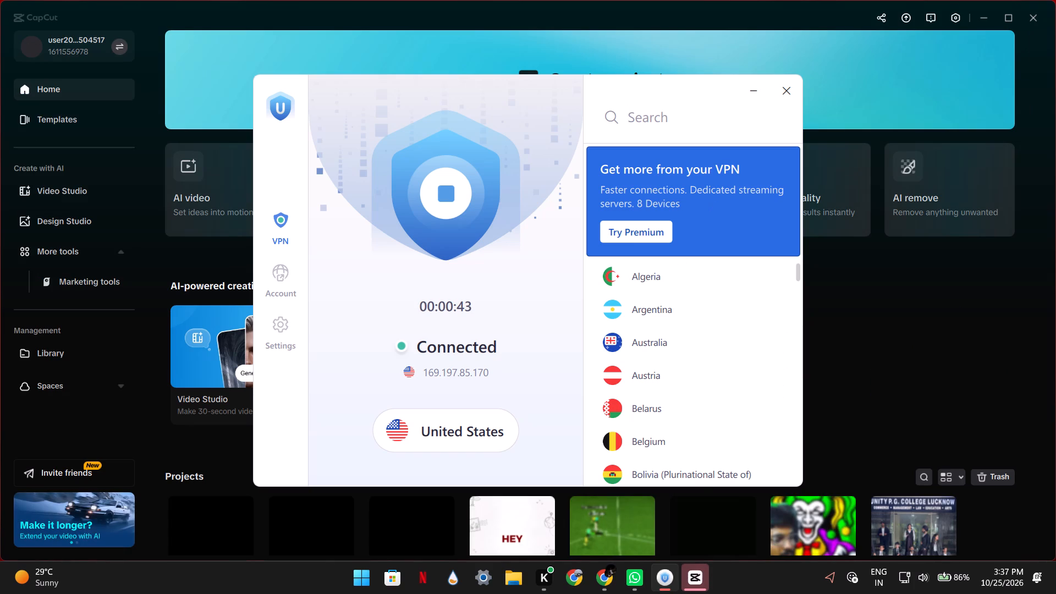
left_click(754, 86)
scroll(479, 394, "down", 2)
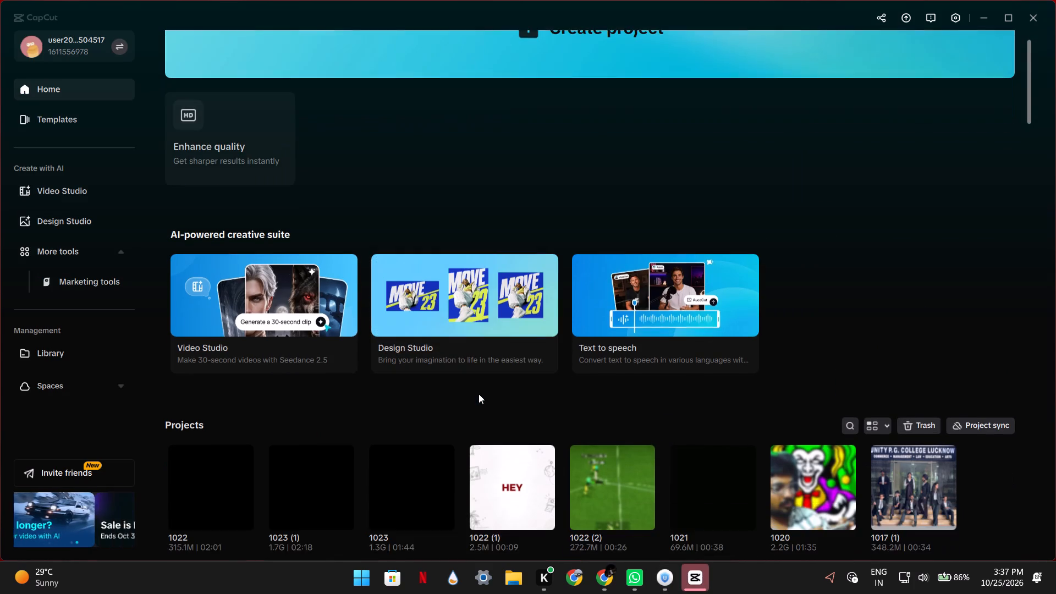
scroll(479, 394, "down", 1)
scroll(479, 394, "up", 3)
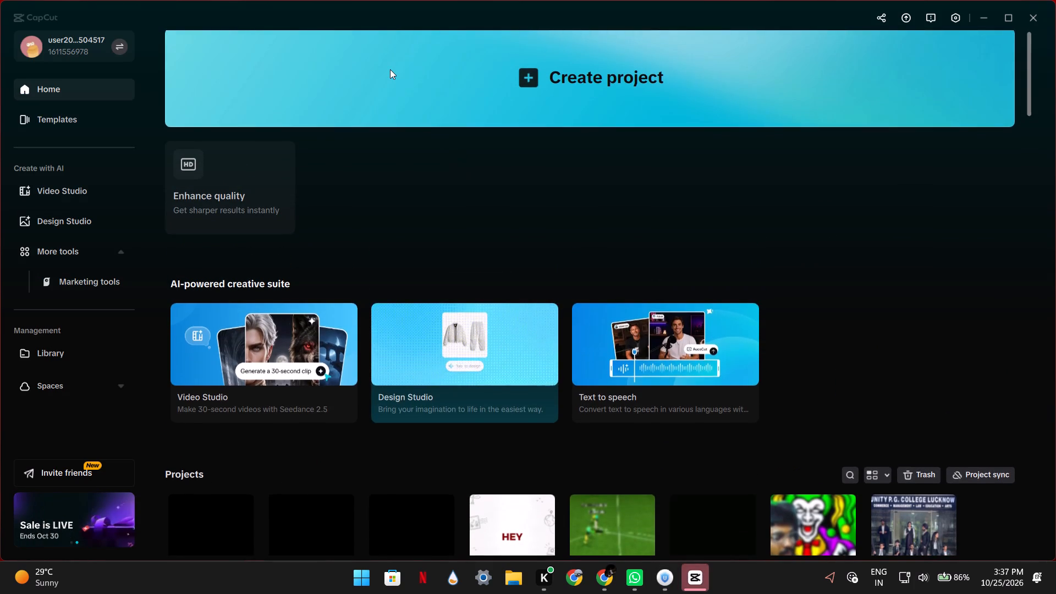
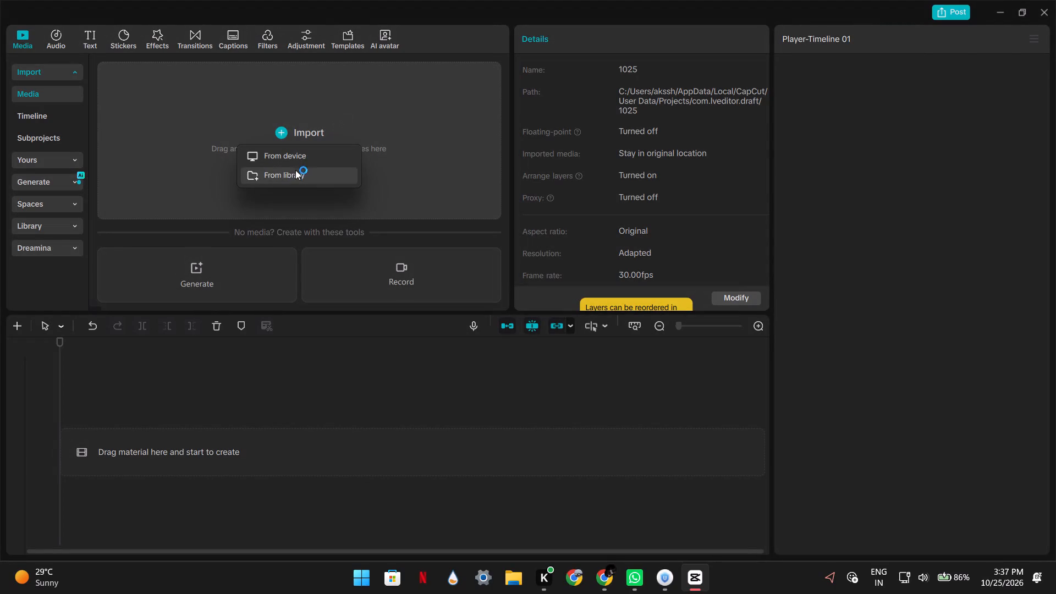
Import all the MOV clips from the Setup folder inside Downloads > Valhalla Bhaiya into the project media.
left_click(283, 165)
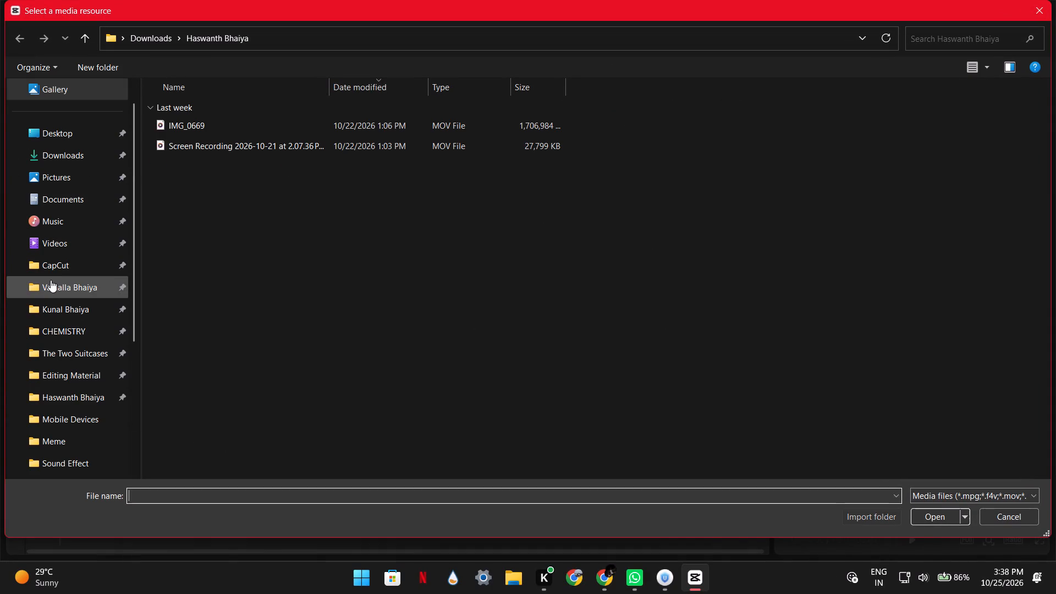
left_click(51, 280)
double_click(213, 118)
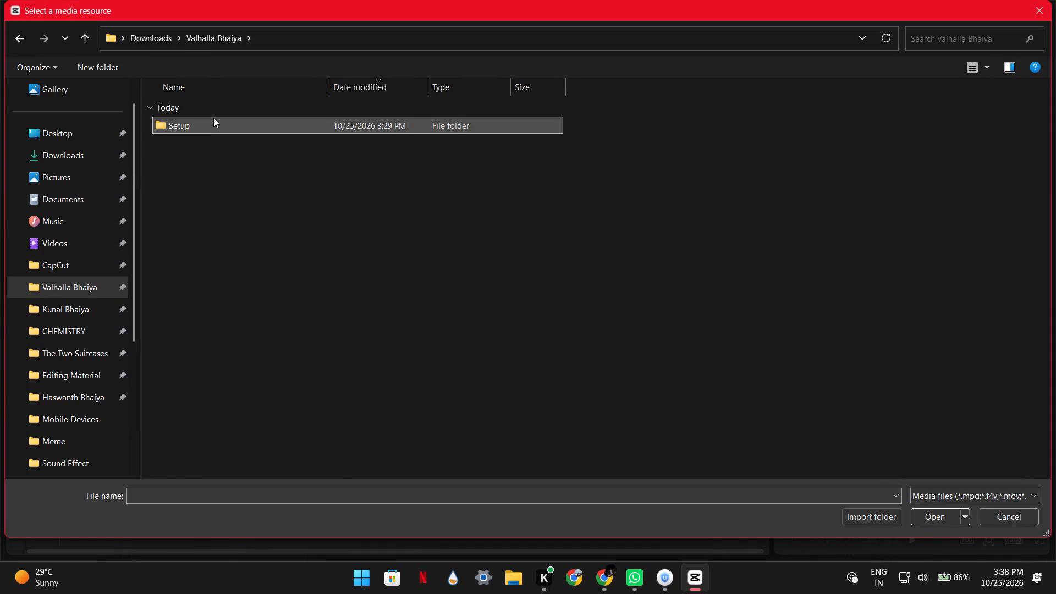
left_click_drag(595, 127, 287, 396)
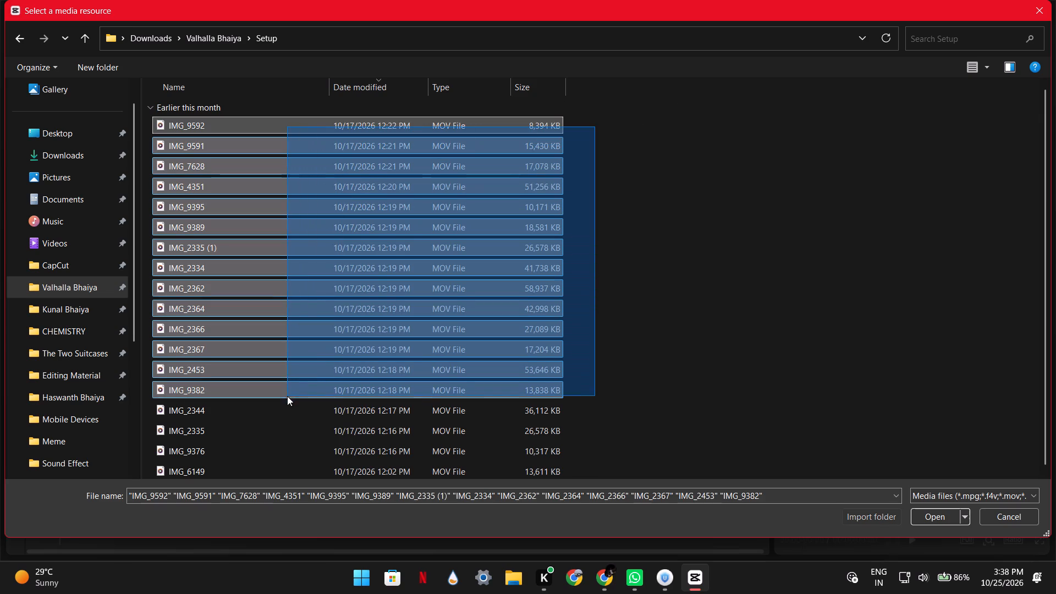
left_click_drag(287, 396, 287, 536)
key("Return")
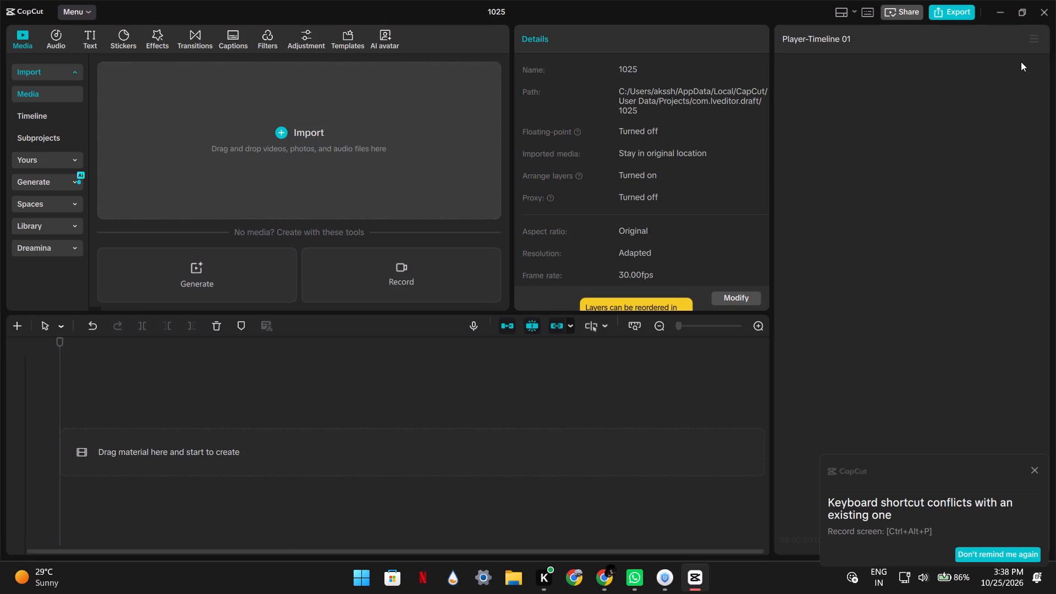
Dismiss the keyboard shortcut conflict notice.
left_click(1034, 40)
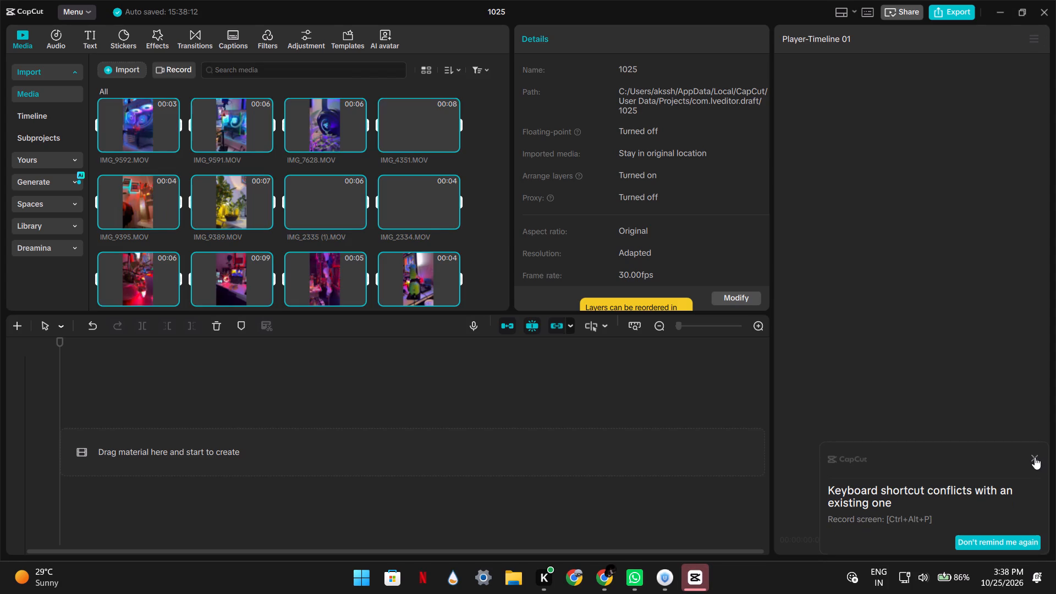
left_click(1035, 457)
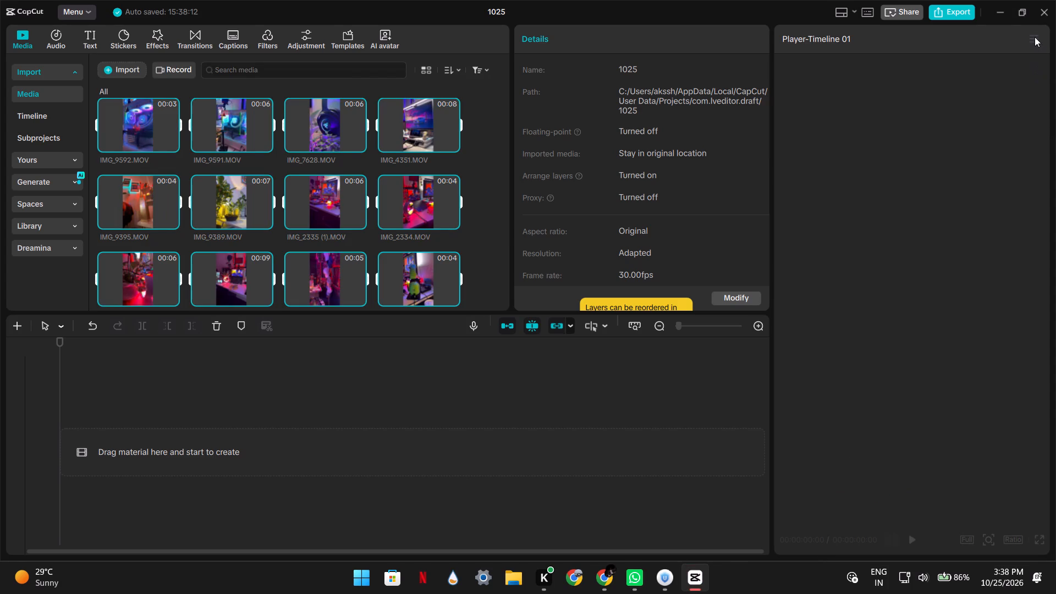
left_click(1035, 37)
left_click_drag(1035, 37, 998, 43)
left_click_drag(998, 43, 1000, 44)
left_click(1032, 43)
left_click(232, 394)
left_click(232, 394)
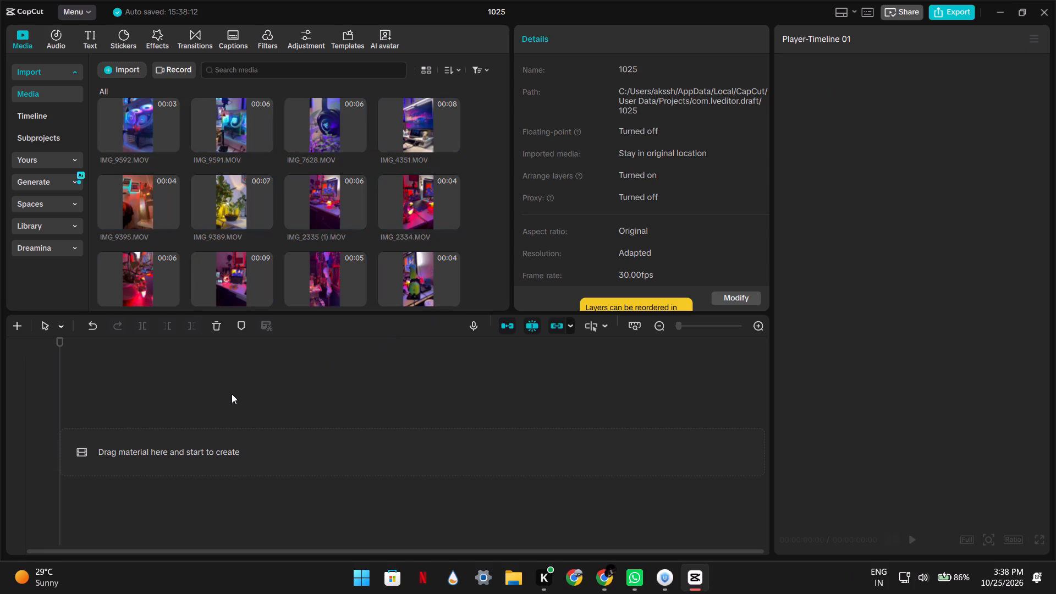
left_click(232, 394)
Add IMG_9592.MOV to the timeline and turn off the multiple-audio-tracks reminder for this project.
left_click_drag(232, 394, 168, 147)
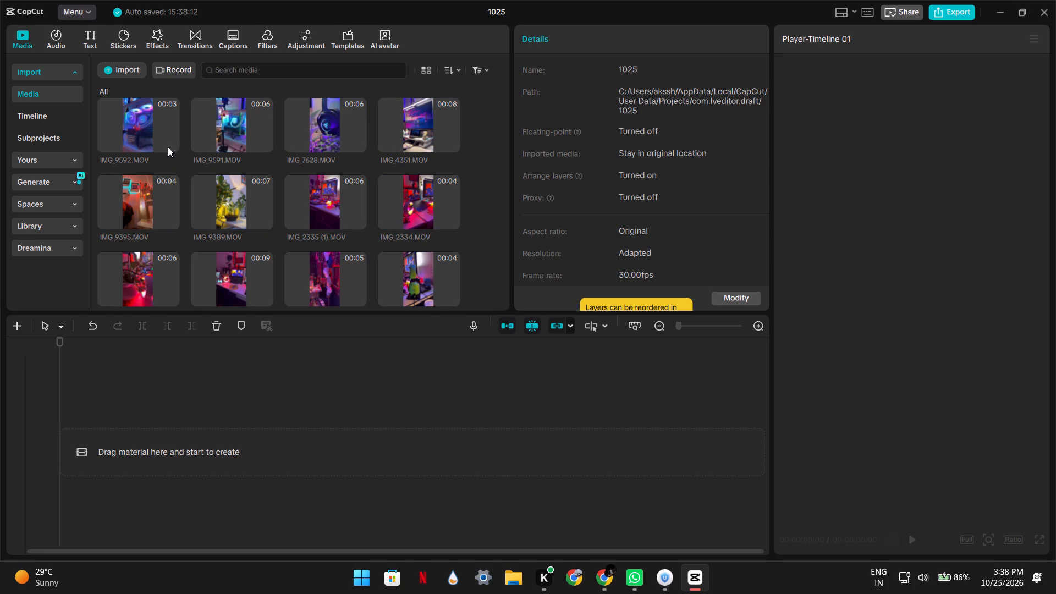
left_click_drag(168, 147, 168, 144)
left_click(168, 144)
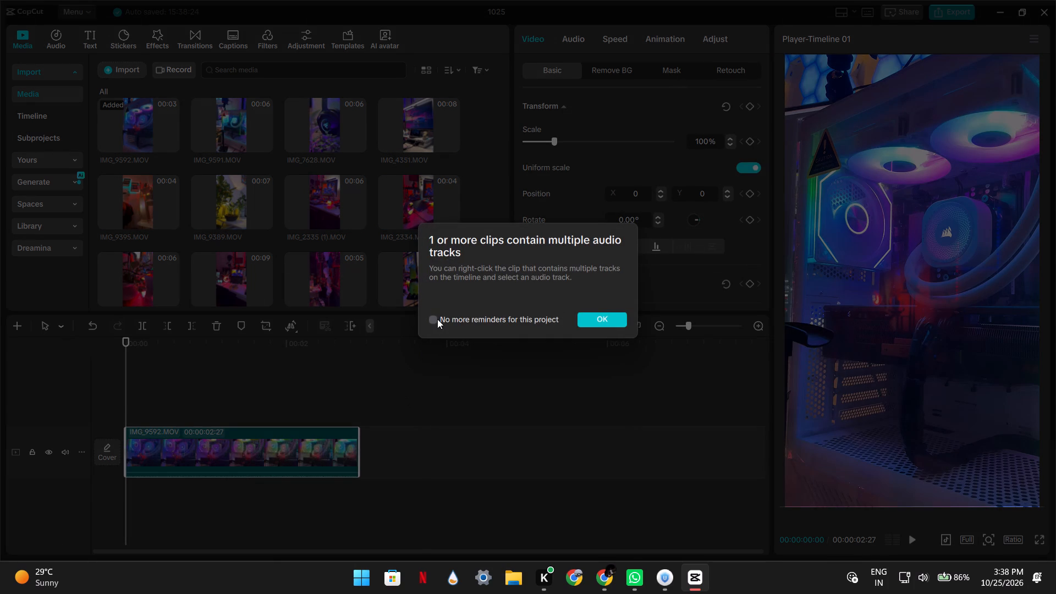
left_click(435, 317)
left_click(613, 318)
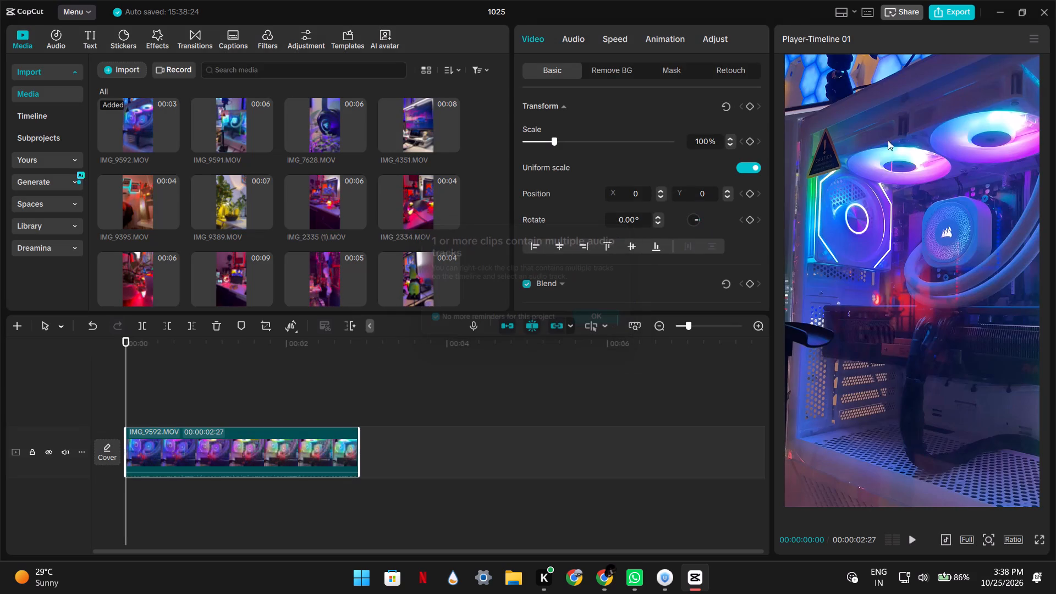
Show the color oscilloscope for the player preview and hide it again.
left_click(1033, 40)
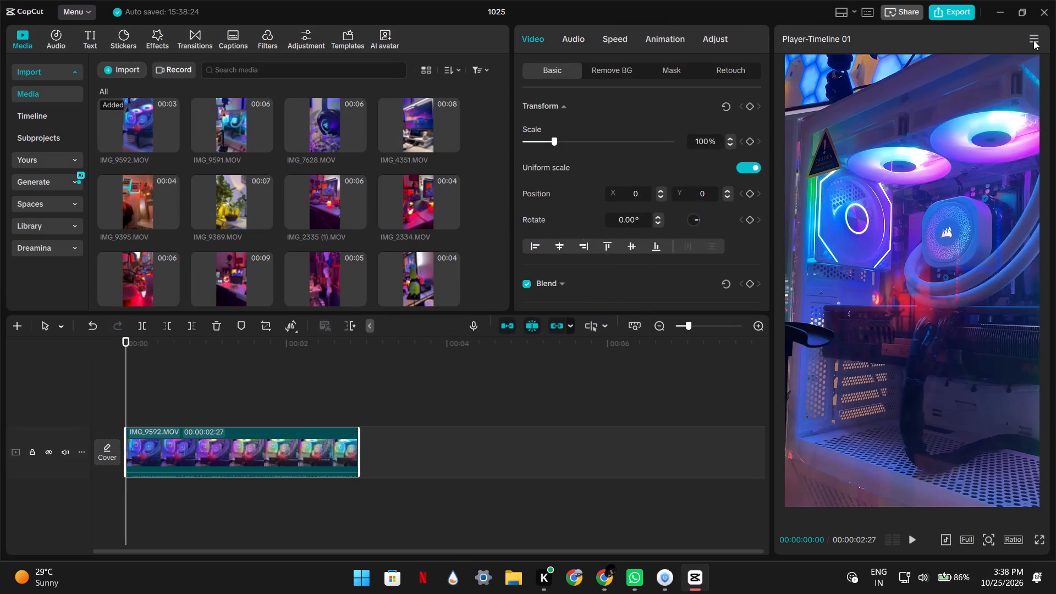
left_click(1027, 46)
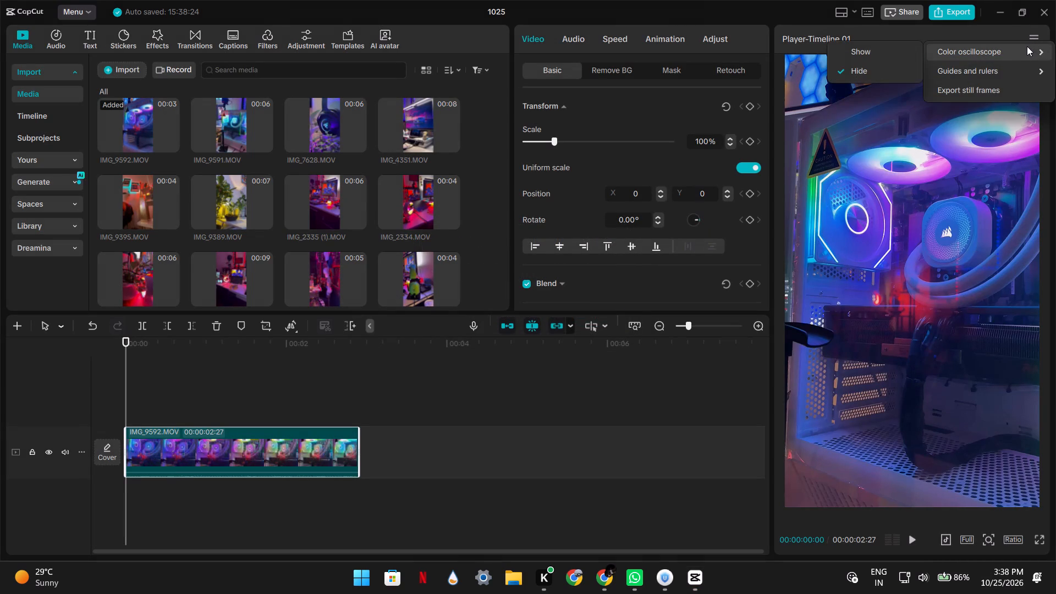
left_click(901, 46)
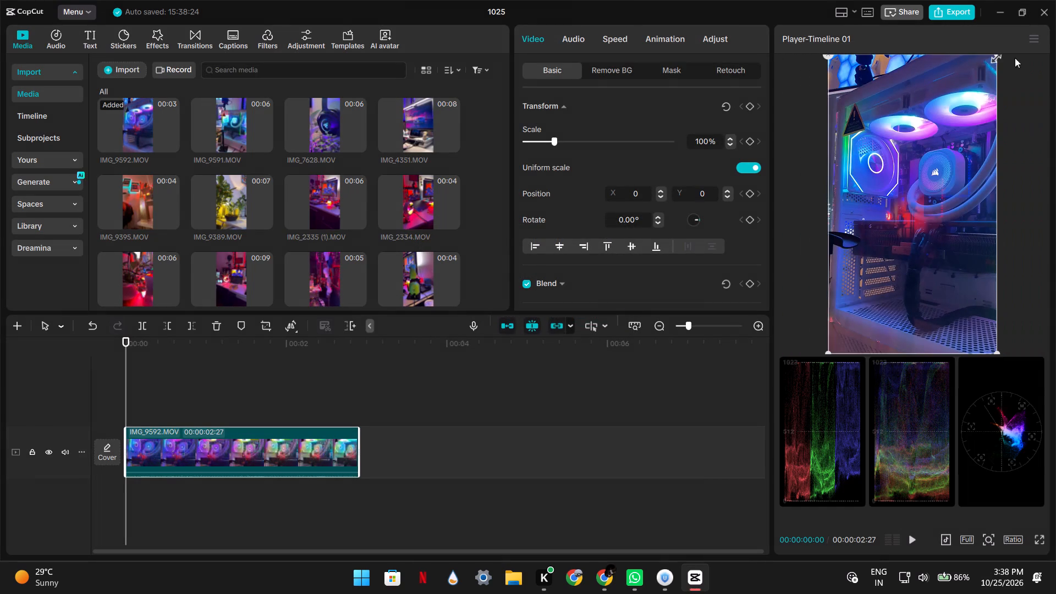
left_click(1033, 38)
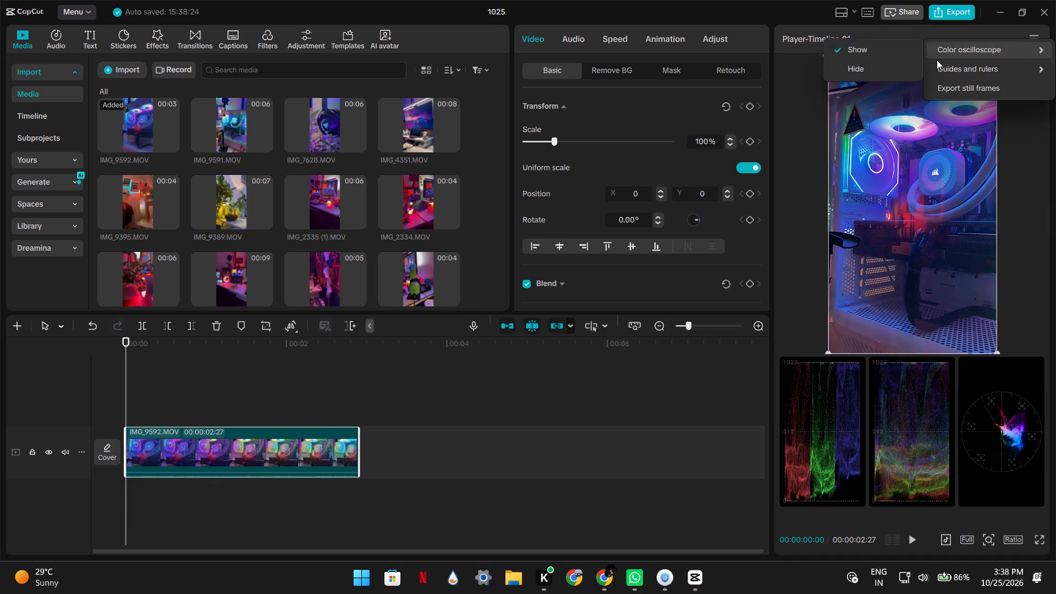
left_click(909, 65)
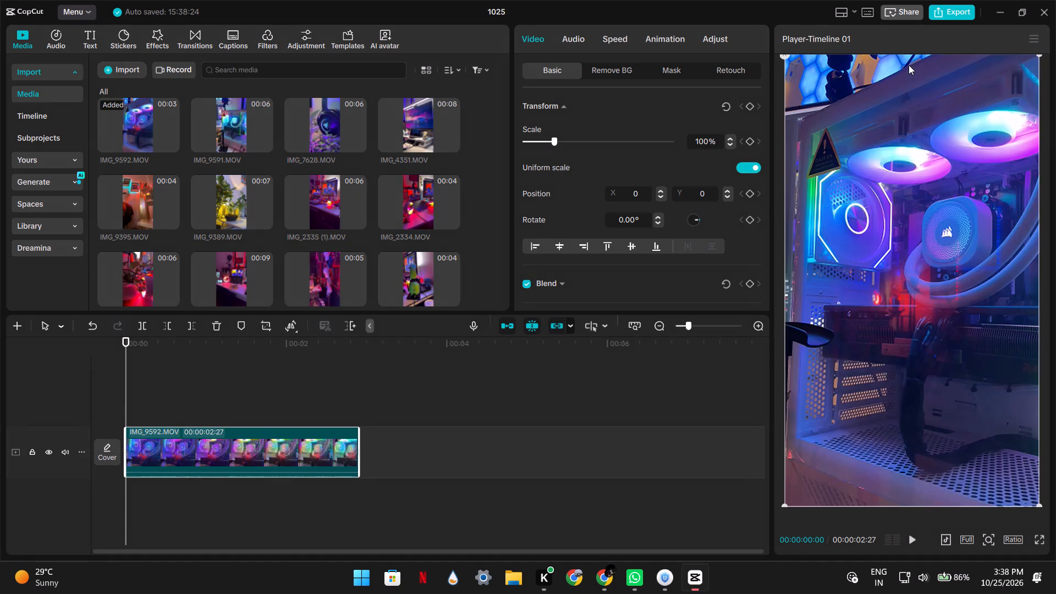
Add a vertical guide to the player preview and show the rulers.
left_click(1033, 34)
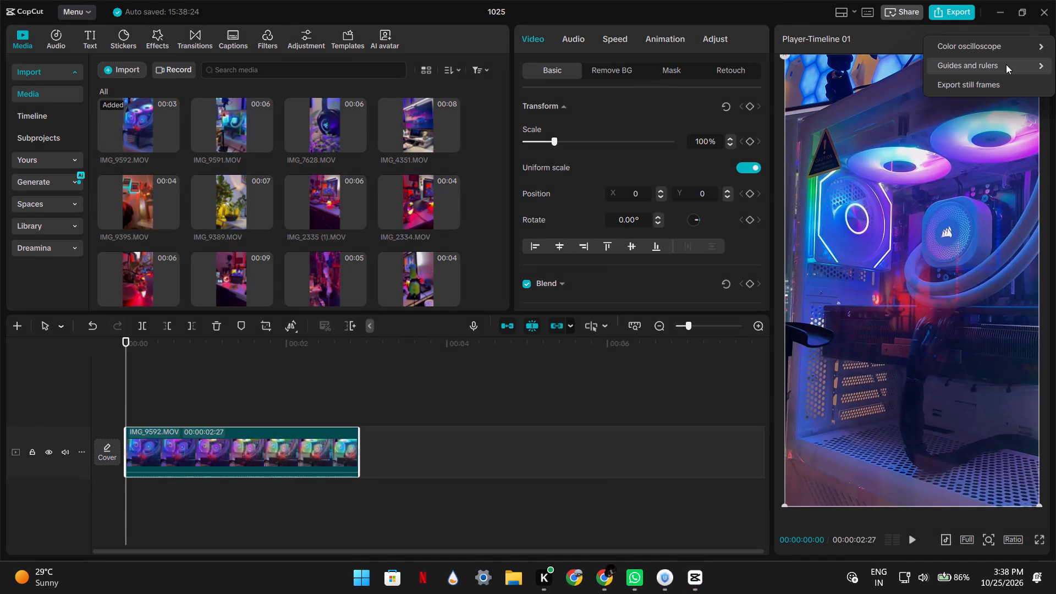
left_click(1005, 64)
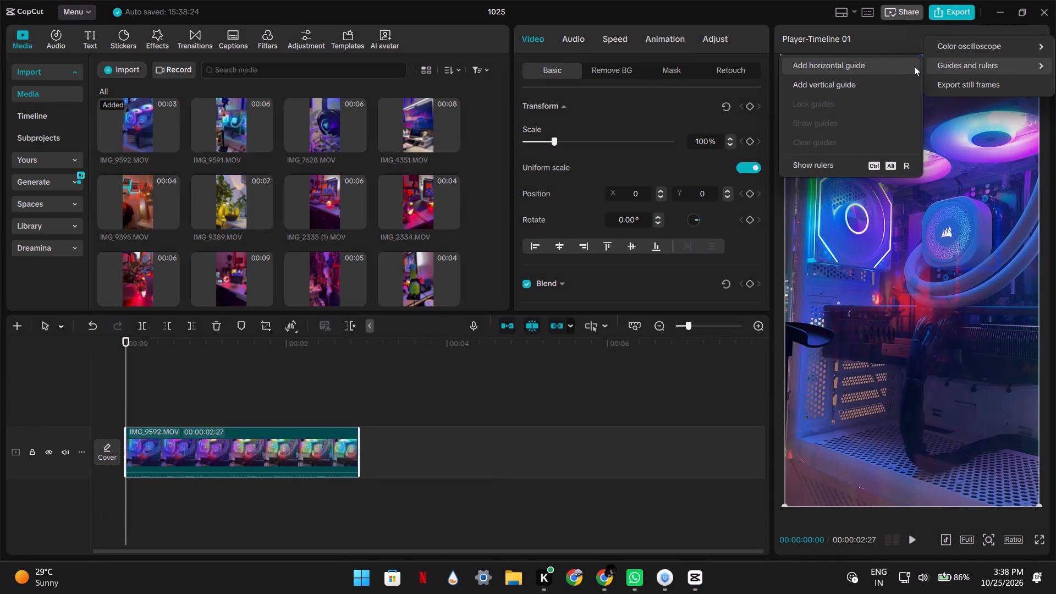
left_click(892, 78)
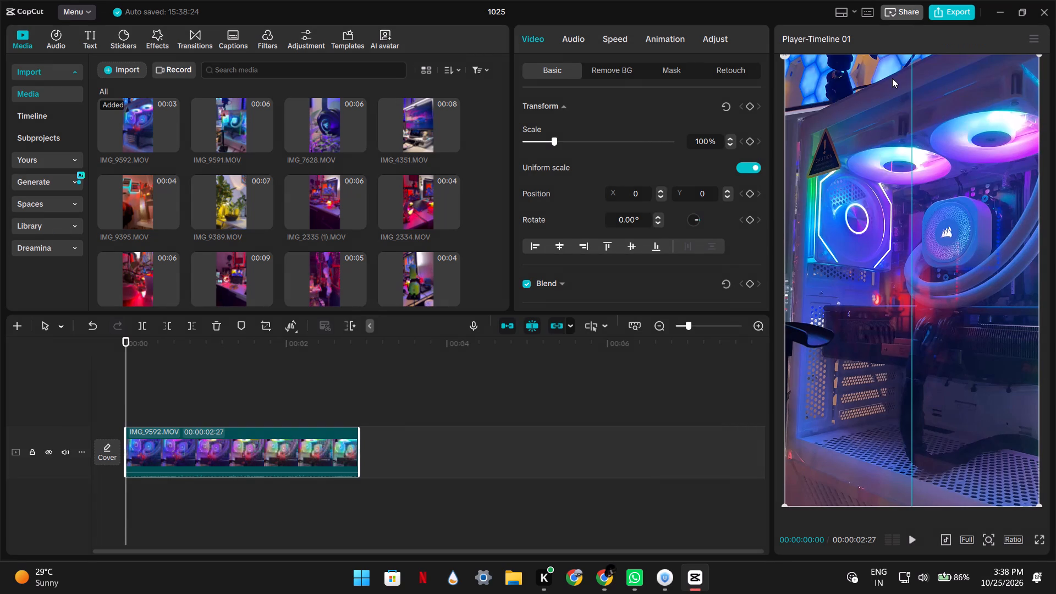
left_click(1030, 31)
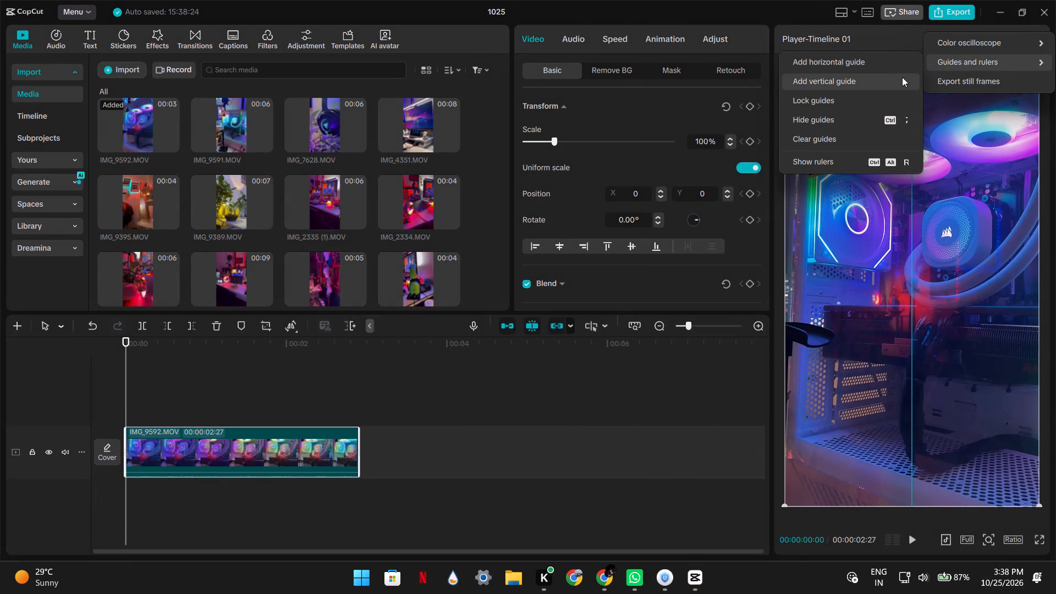
left_click(857, 159)
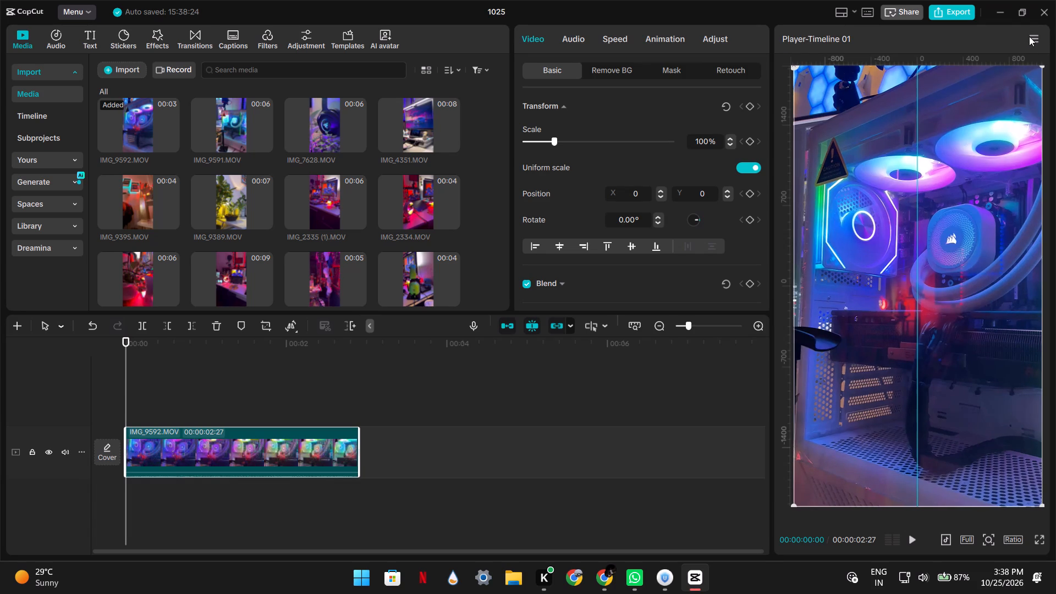
Hide the guides in the player preview.
left_click(1029, 36)
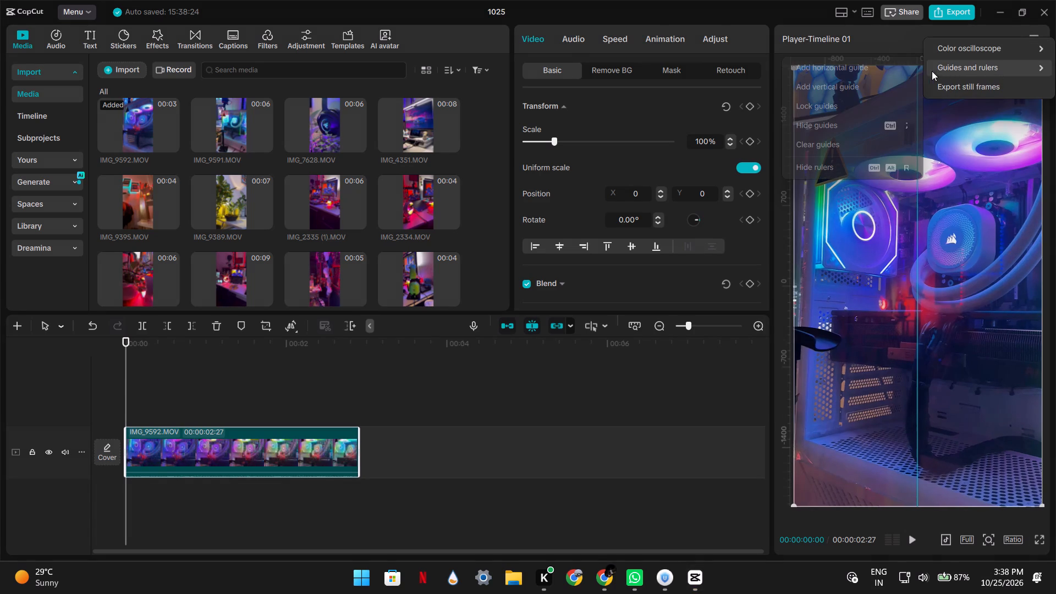
left_click(855, 124)
View the still-frame export settings for the current frame and close them without exporting.
left_click(1027, 34)
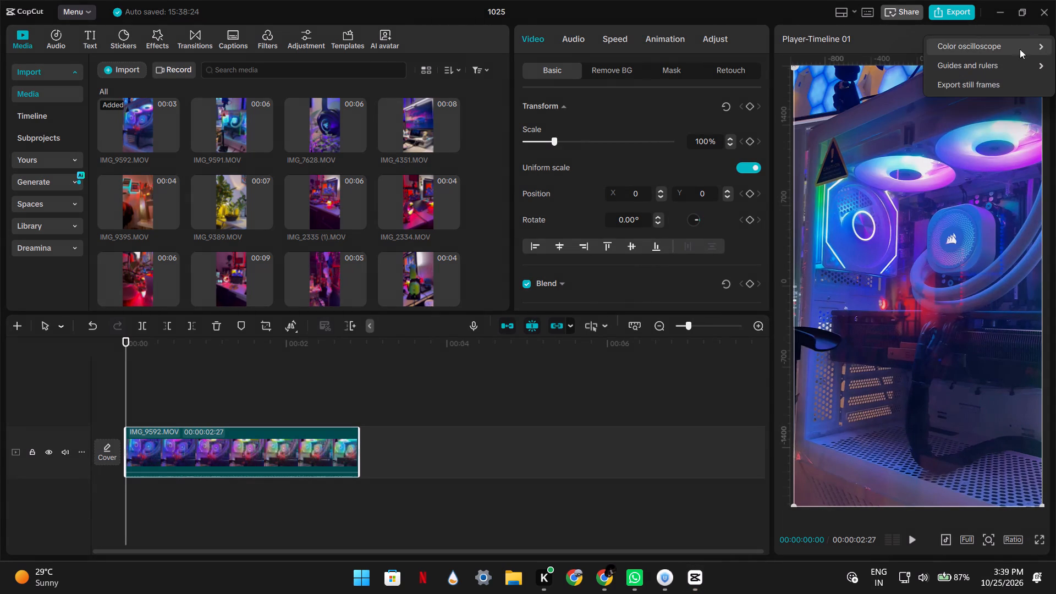
left_click(1000, 84)
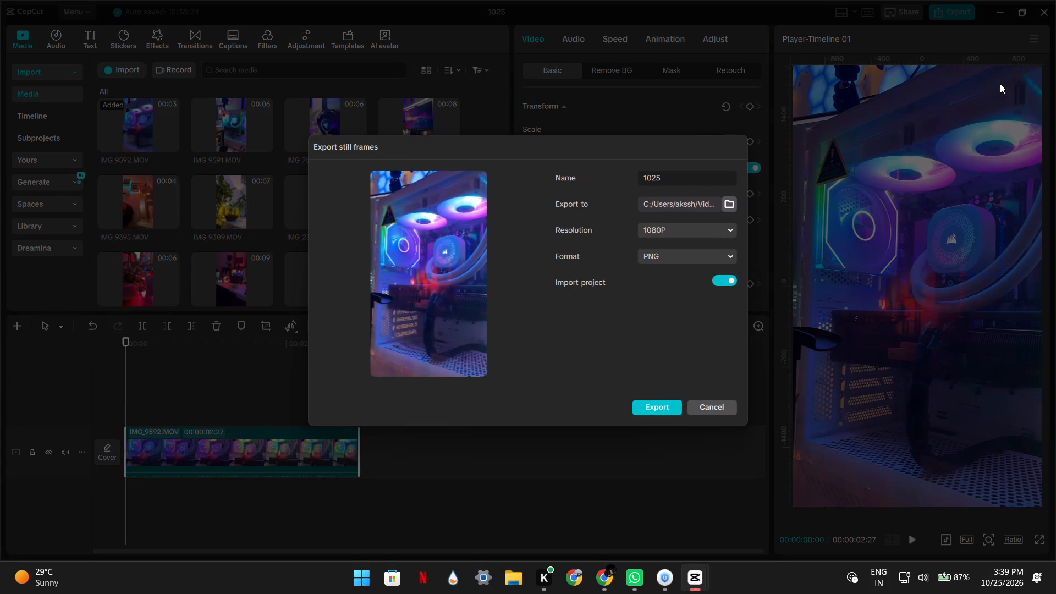
left_click(719, 404)
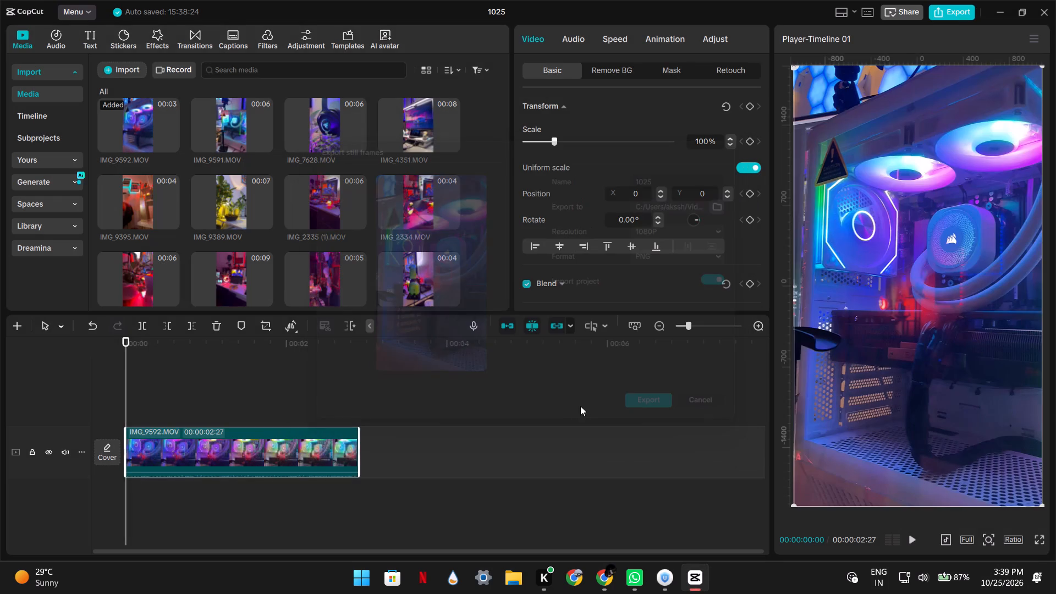
Play the IMG_9592.MOV clip in the preview, pause it, and move the playhead to the clip's end.
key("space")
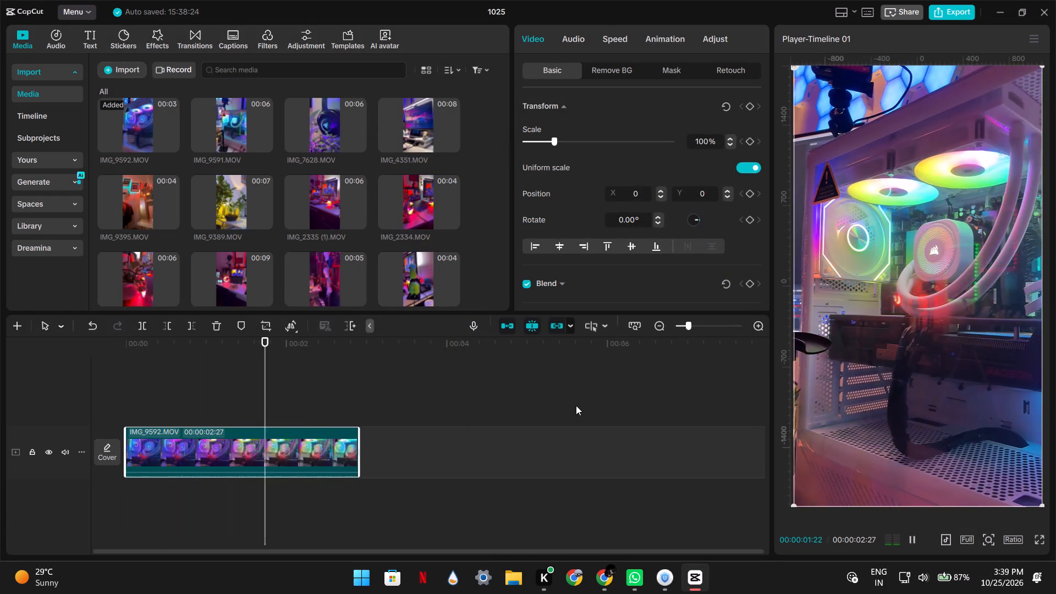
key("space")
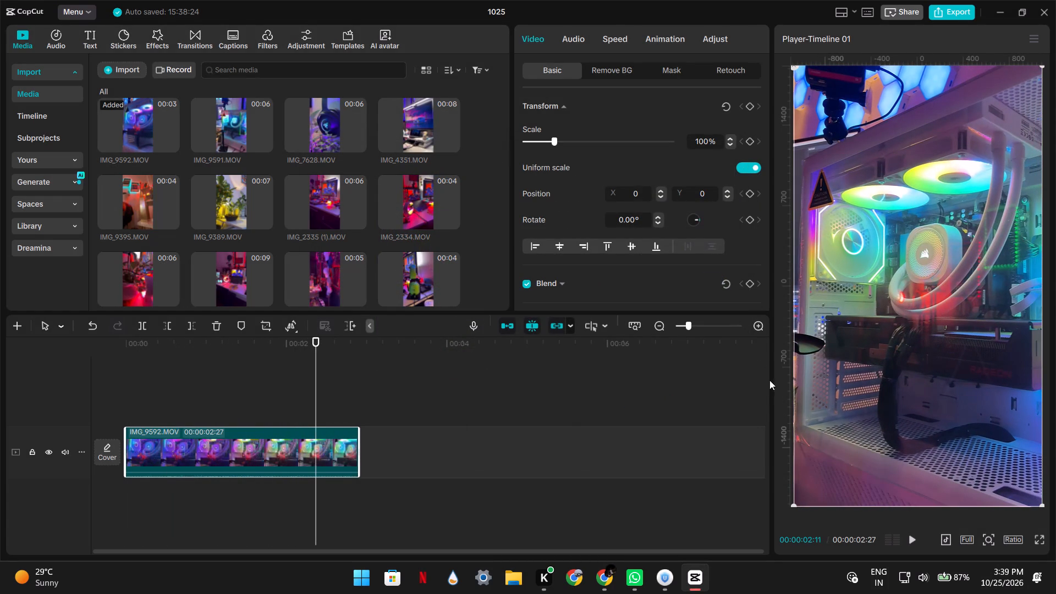
left_click_drag(756, 356, 774, 367)
left_click(774, 367)
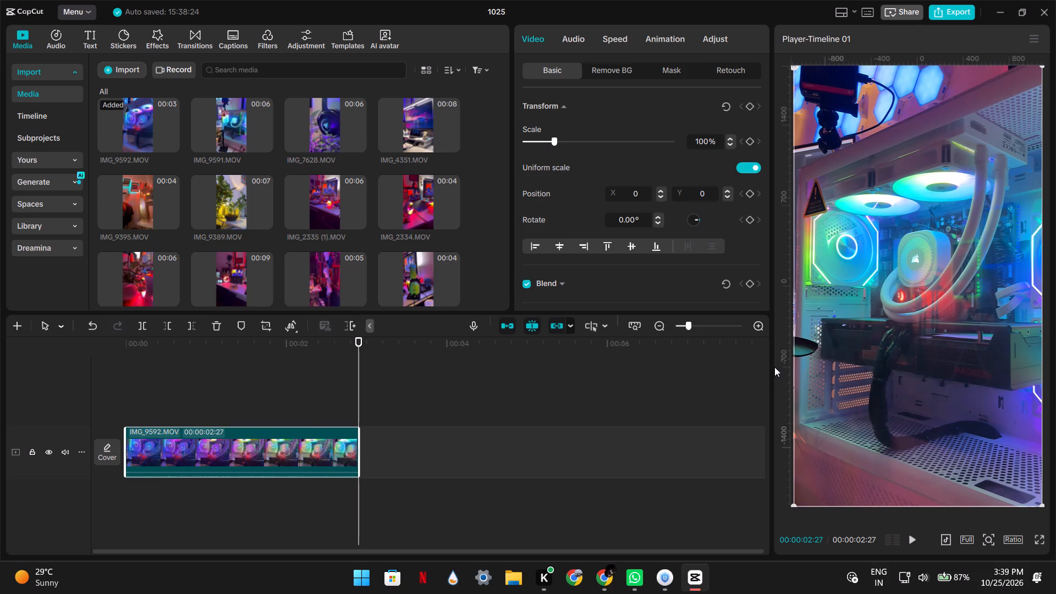
double_click(774, 367)
Open the main video track's display options for track height and audio waveform size.
left_click(76, 453)
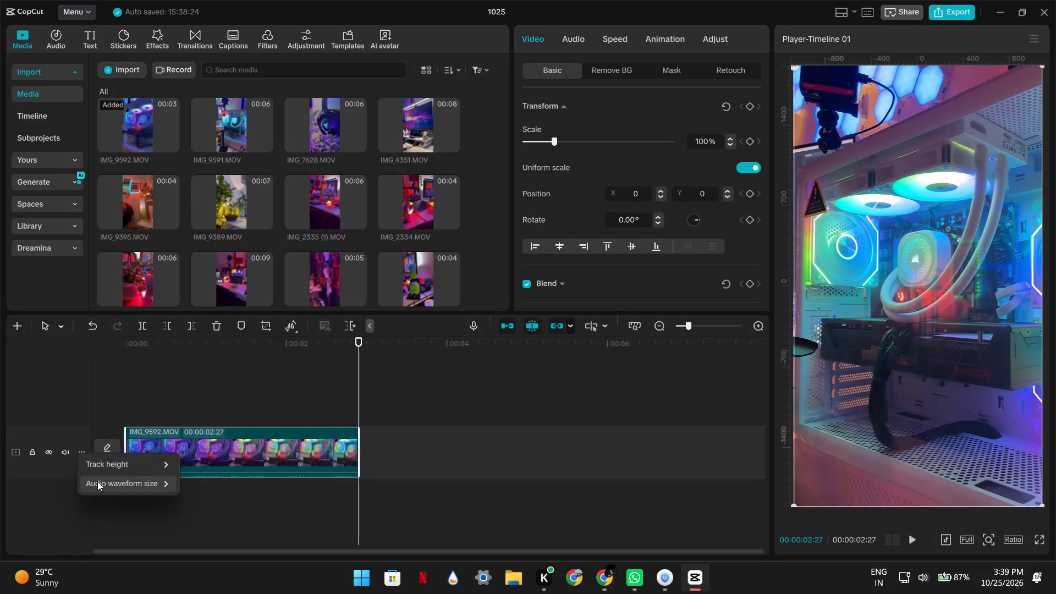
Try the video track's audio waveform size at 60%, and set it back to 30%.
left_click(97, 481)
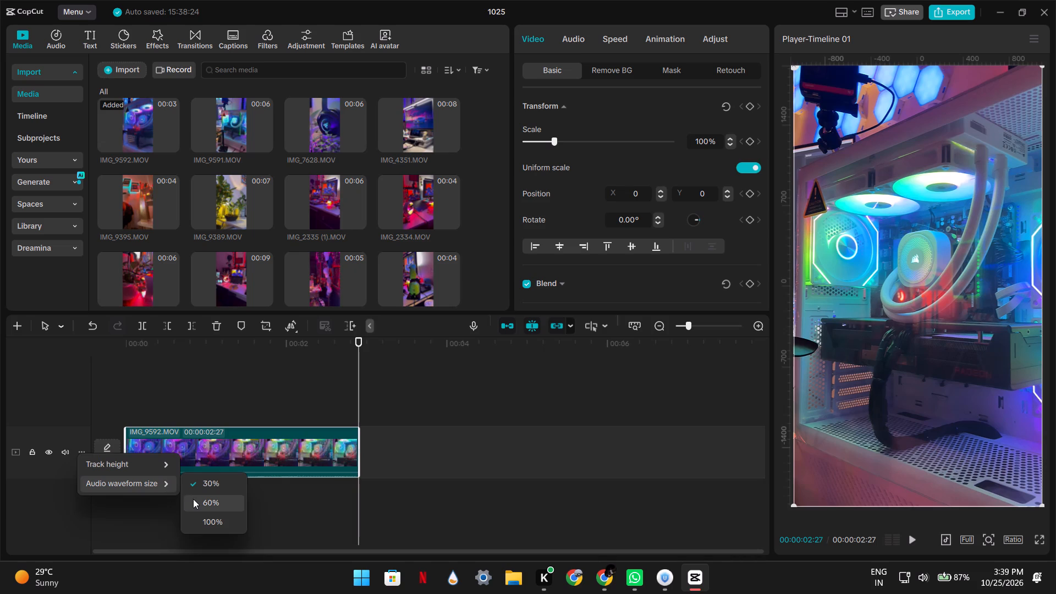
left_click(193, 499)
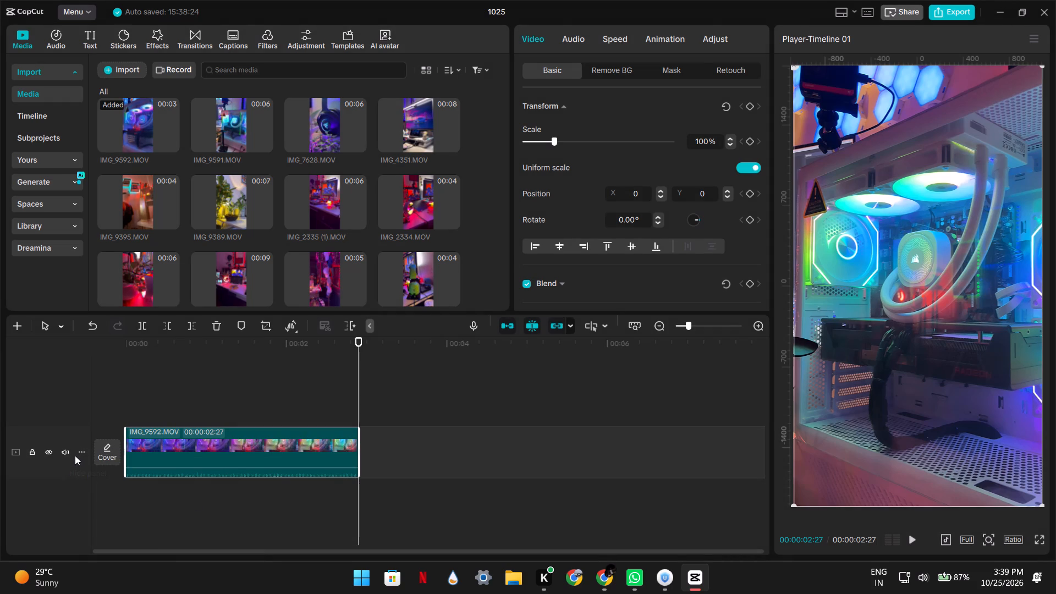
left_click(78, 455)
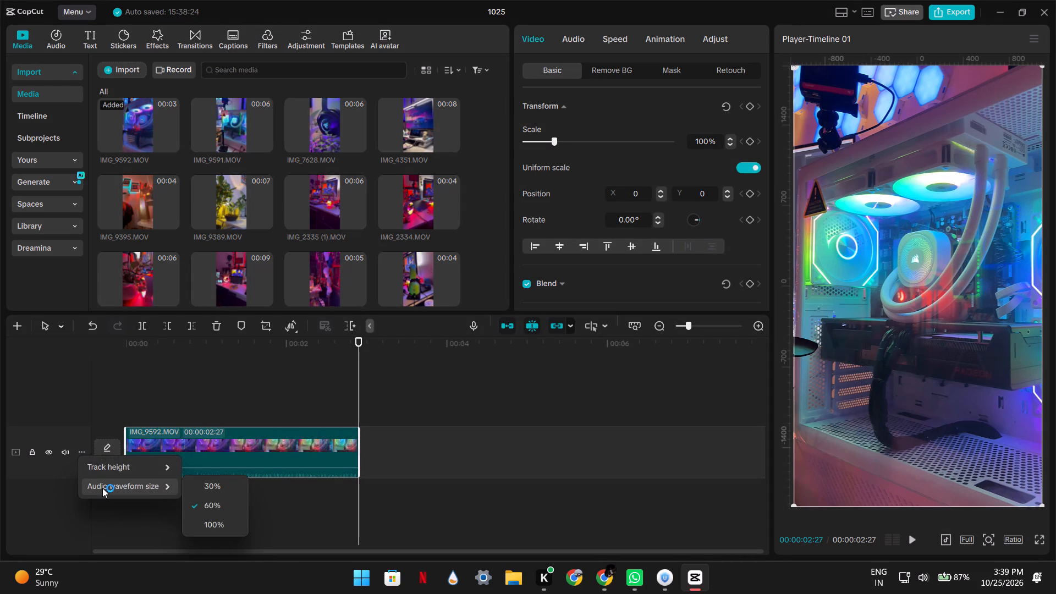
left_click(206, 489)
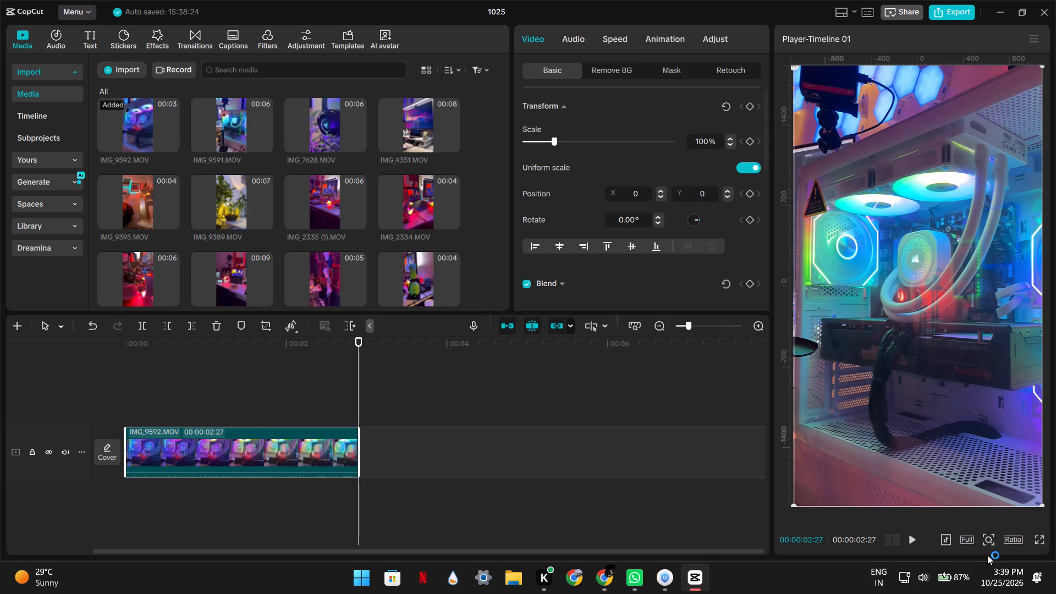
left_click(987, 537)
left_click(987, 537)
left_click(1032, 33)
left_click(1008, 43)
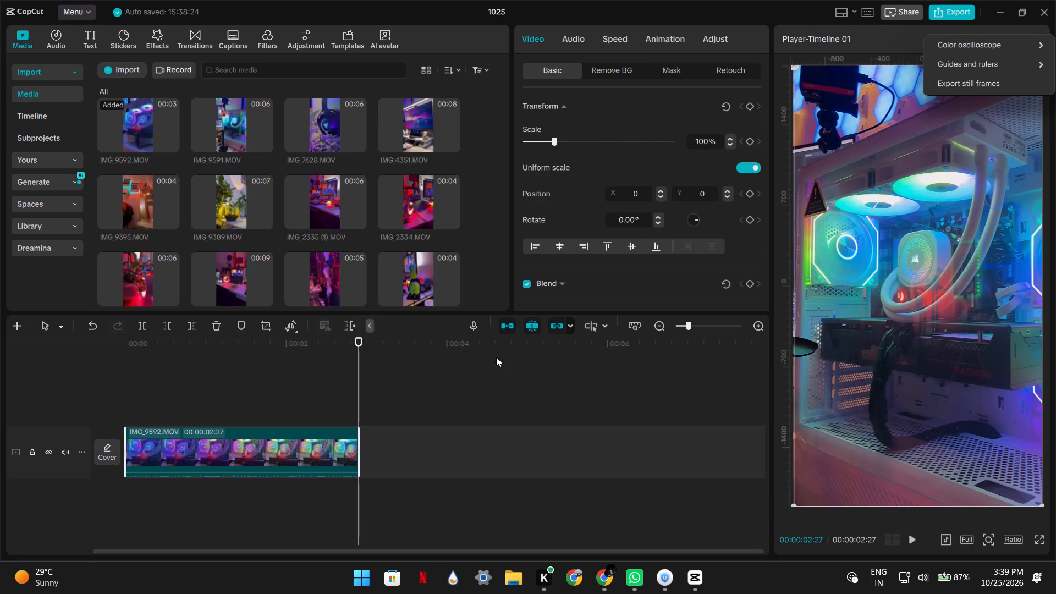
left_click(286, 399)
Import the "Obsession … BIGGEST SALE EVE.mp4" video from Downloads and add it to the timeline right after IMG_9592.MOV.
left_click(129, 70)
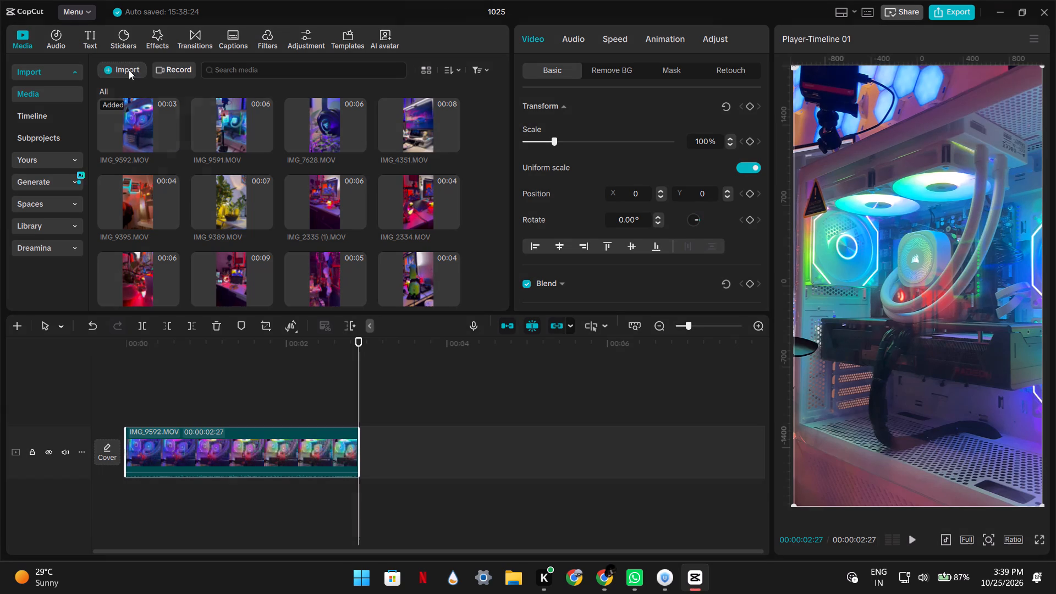
left_click(142, 96)
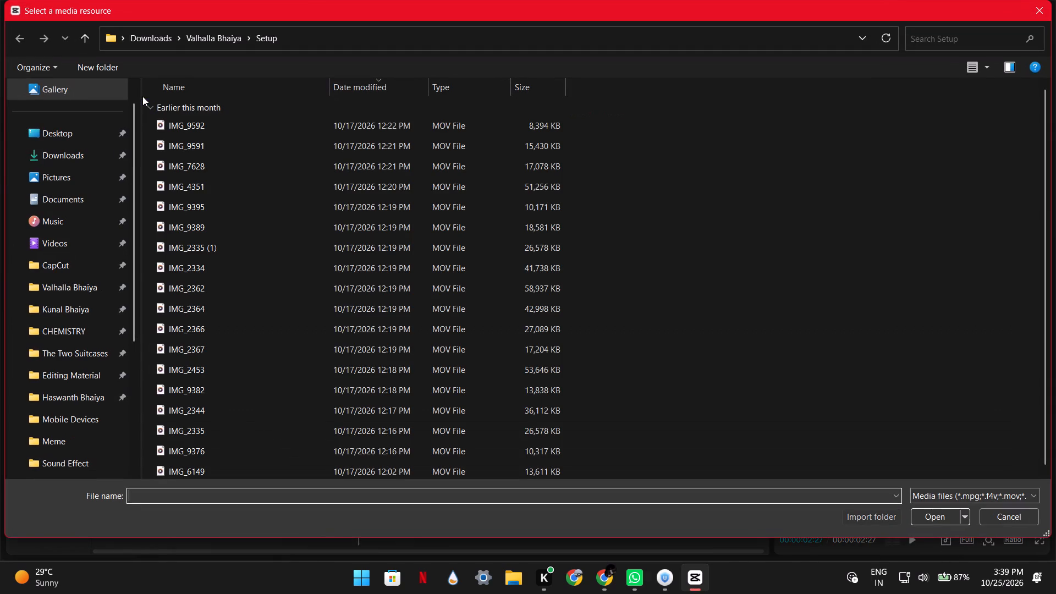
left_click(79, 155)
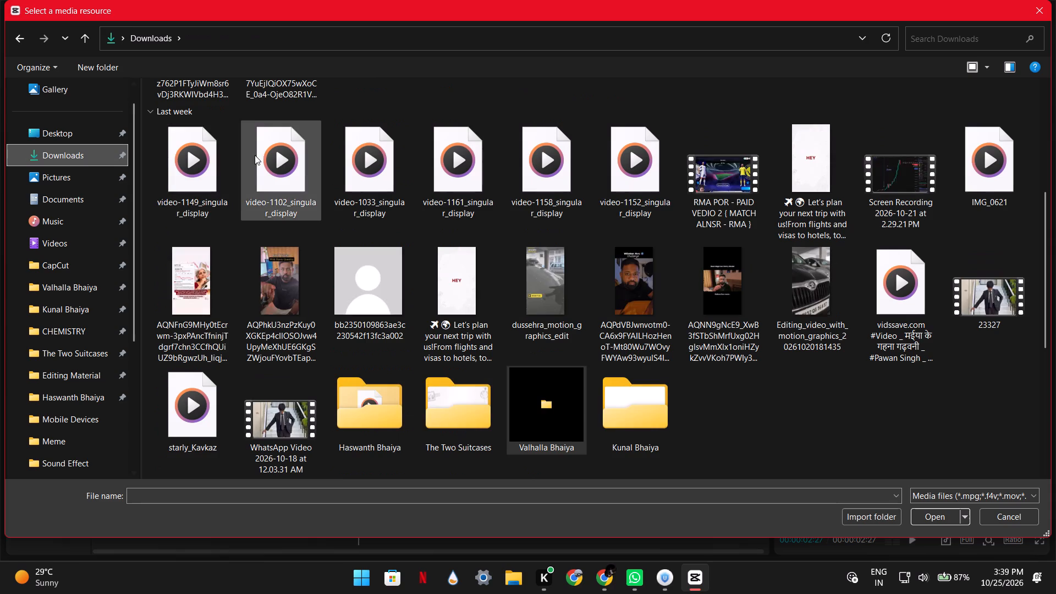
scroll(261, 155, "up", 6)
double_click(211, 147)
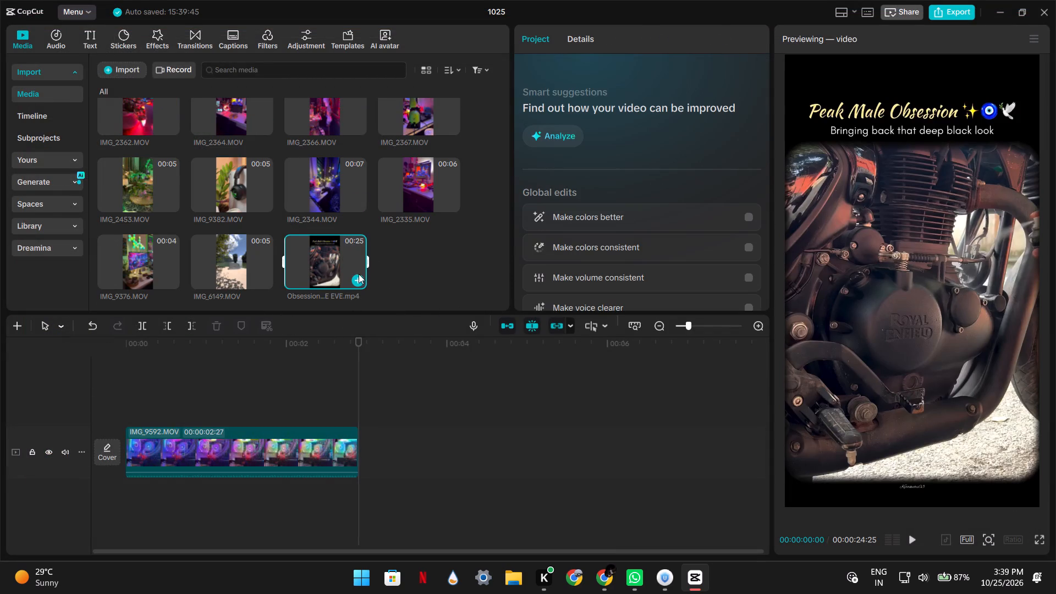
left_click(359, 276)
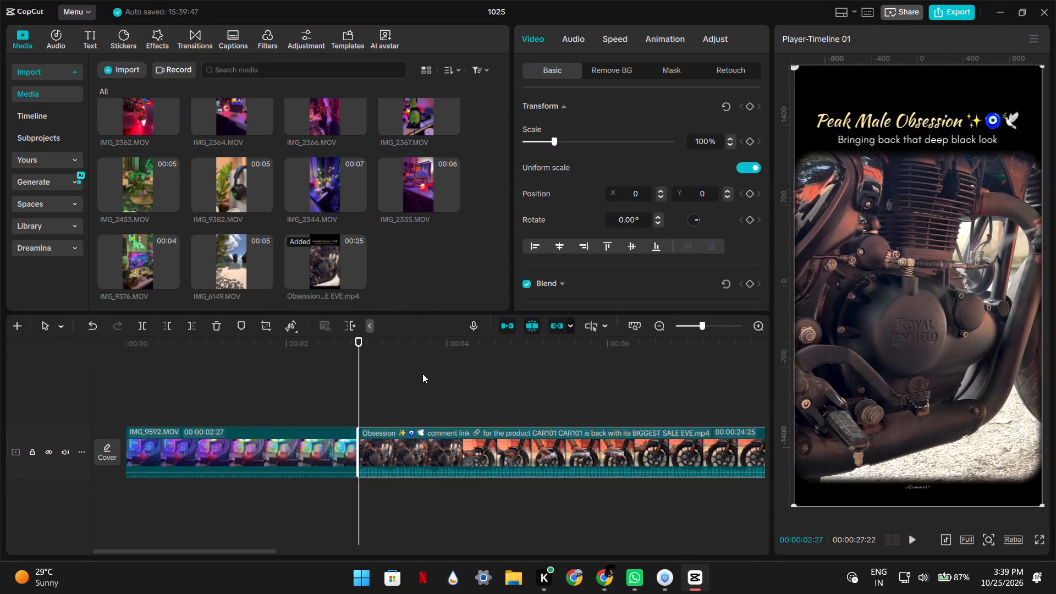
Extract the audio of the Obsession clip onto a separate audio track.
key("ctrl+shift+s")
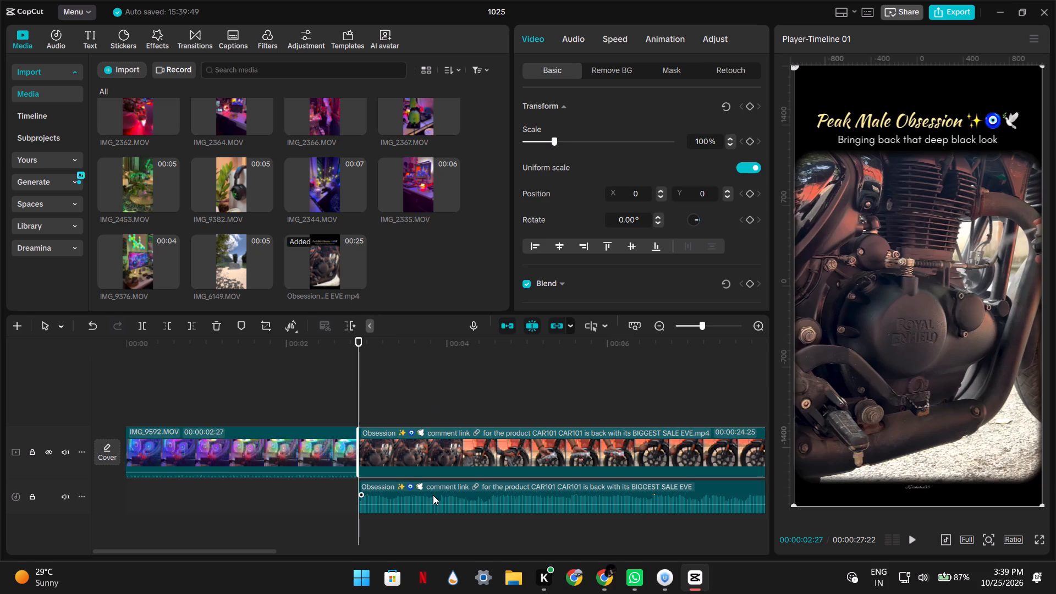
Move the extracted Obsession audio to the start of the timeline and delete the Obsession video clip.
left_click_drag(433, 495, 172, 498)
left_click(413, 435)
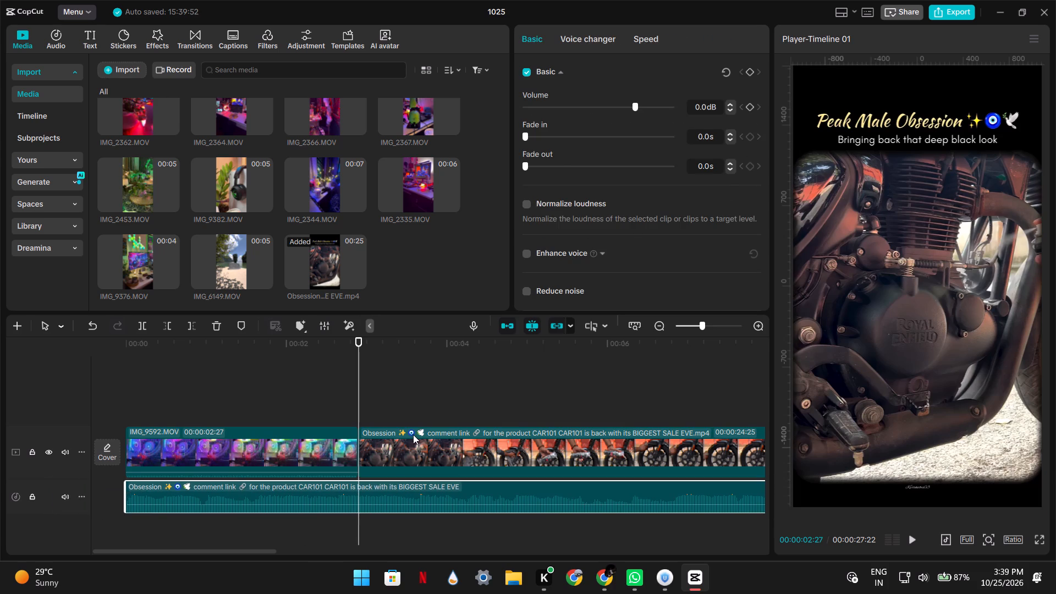
key("Delete")
Play the timeline from the start several times to check the extracted audio against IMG_9592.MOV.
left_click(300, 413)
left_click_drag(300, 413, 0, 442)
key("space")
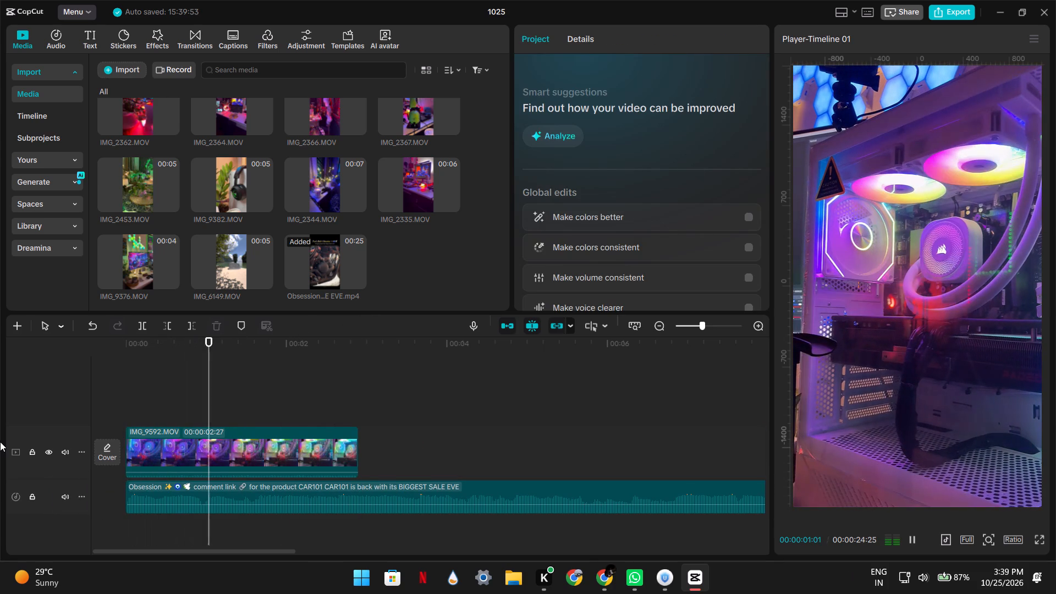
key("space")
key("space")
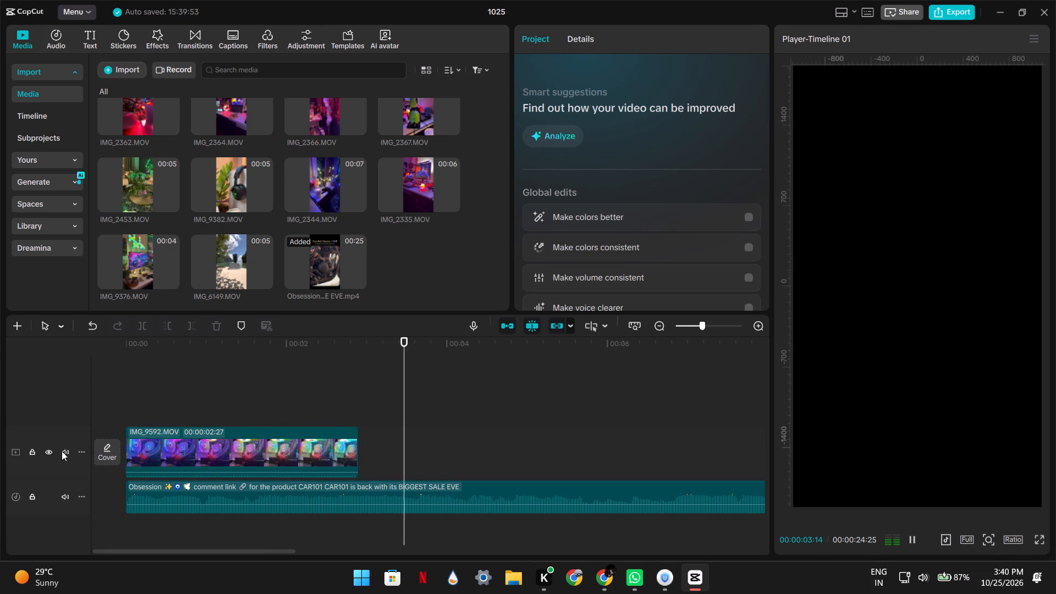
left_click(169, 403)
left_click_drag(169, 403, 84, 414)
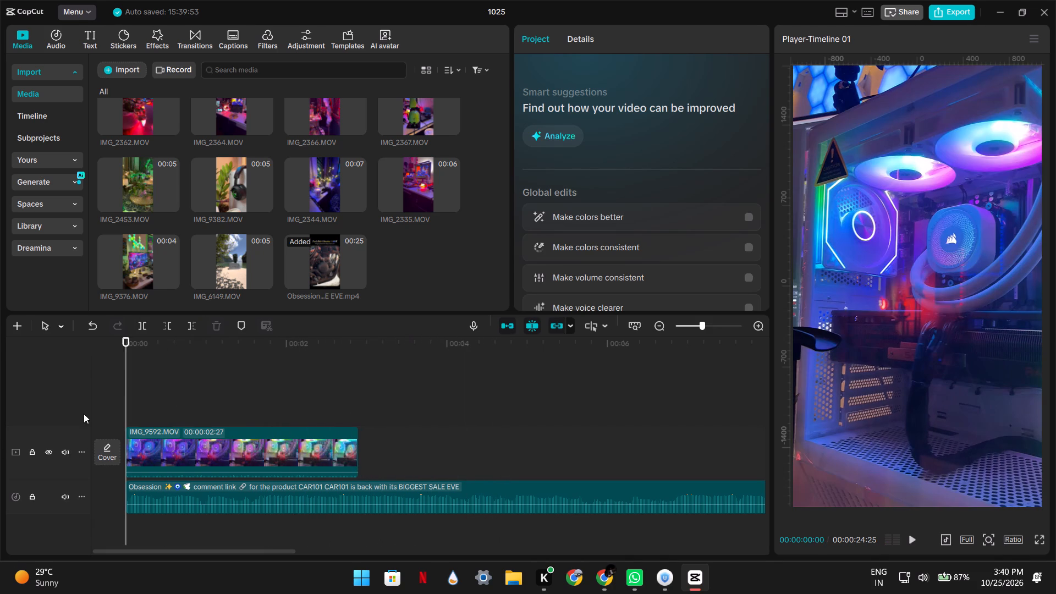
key("space")
key("space")
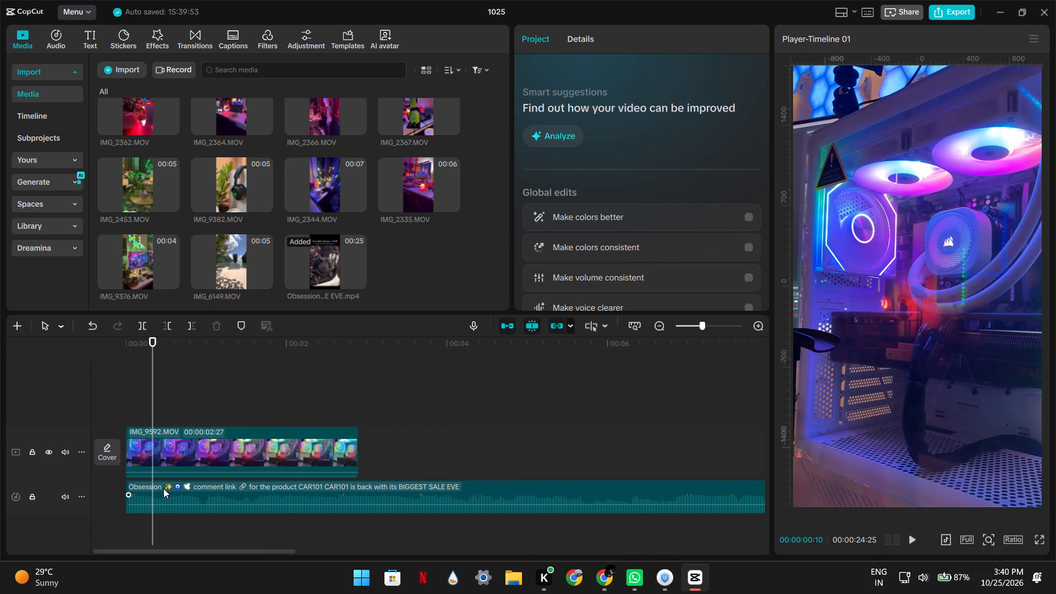
Automatically mark the beats of the Obsession audio, trying Beats 1 and choosing Beats 2.
left_click(163, 488)
left_click(299, 327)
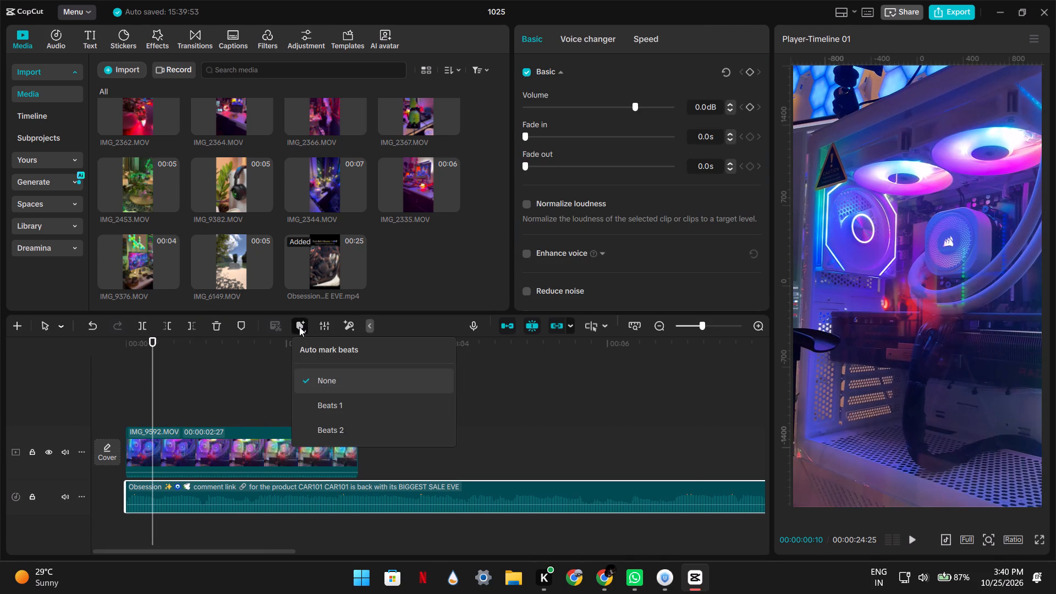
left_click(299, 327)
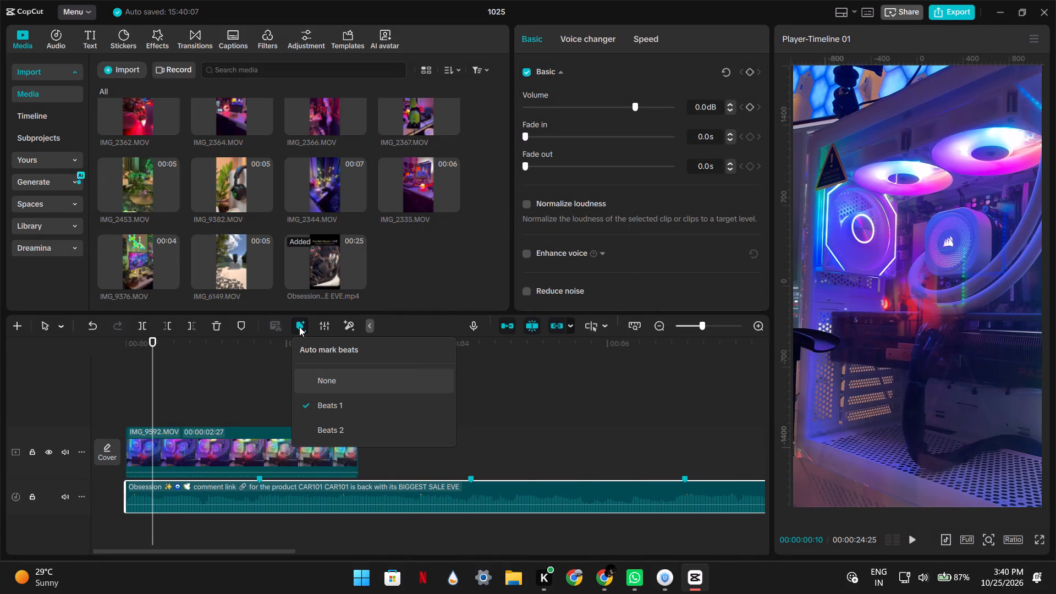
Play from the start, and trim the end of IMG_9592.MOV to the second beat marker, at 00:00:00:29.
left_click(193, 385)
left_click_drag(193, 385, 50, 402)
key("space")
key("space")
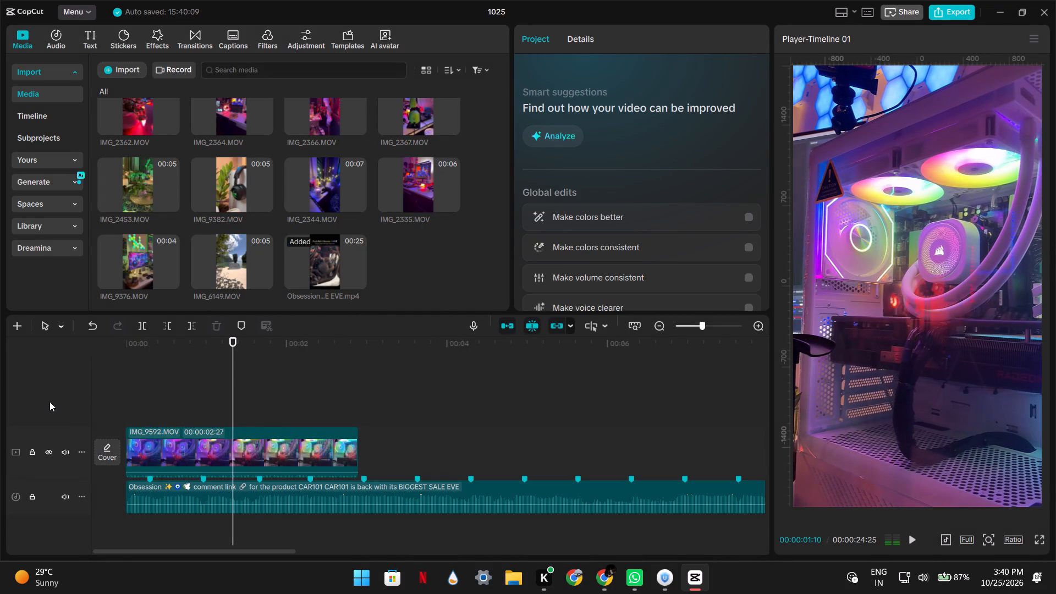
left_click_drag(230, 389, 198, 389)
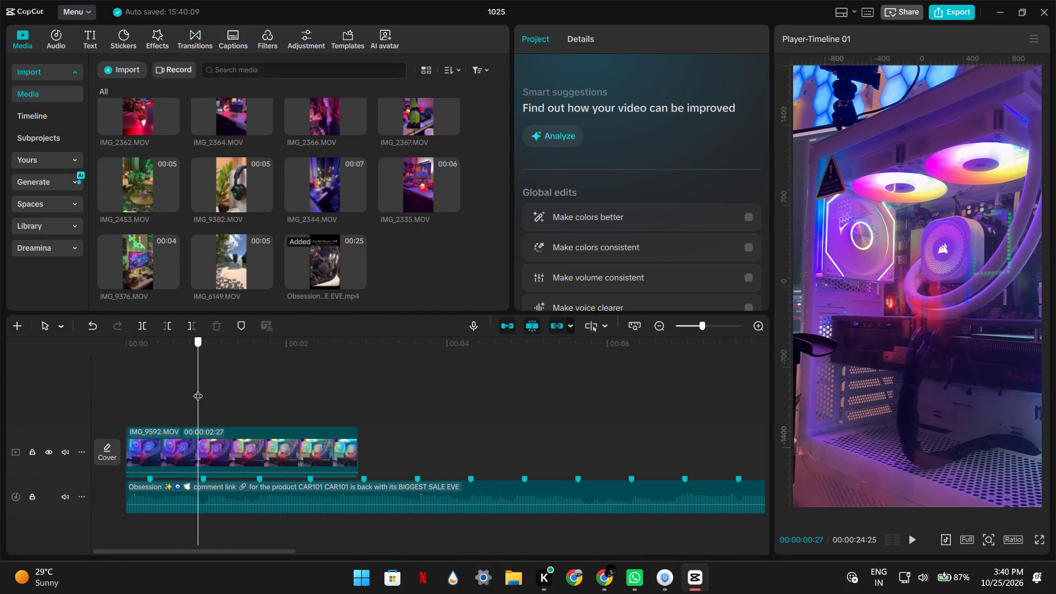
left_click_drag(198, 389, 202, 391)
key("w")
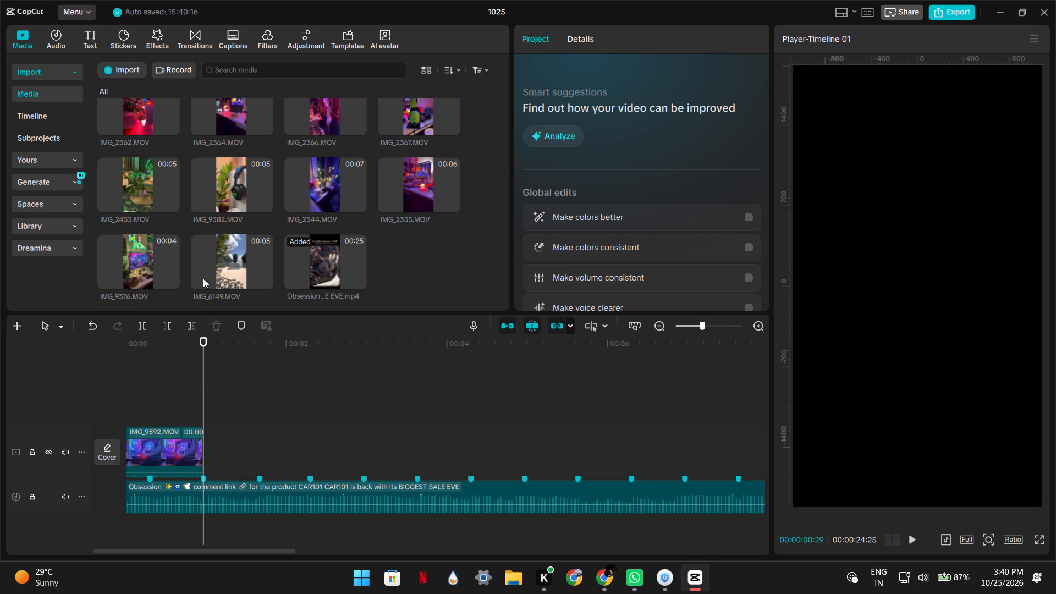
Insert IMG_4351.MOV at the start of the main video track, before IMG_9592.MOV, and accept using the SDR color space.
scroll(197, 233, "up", 1)
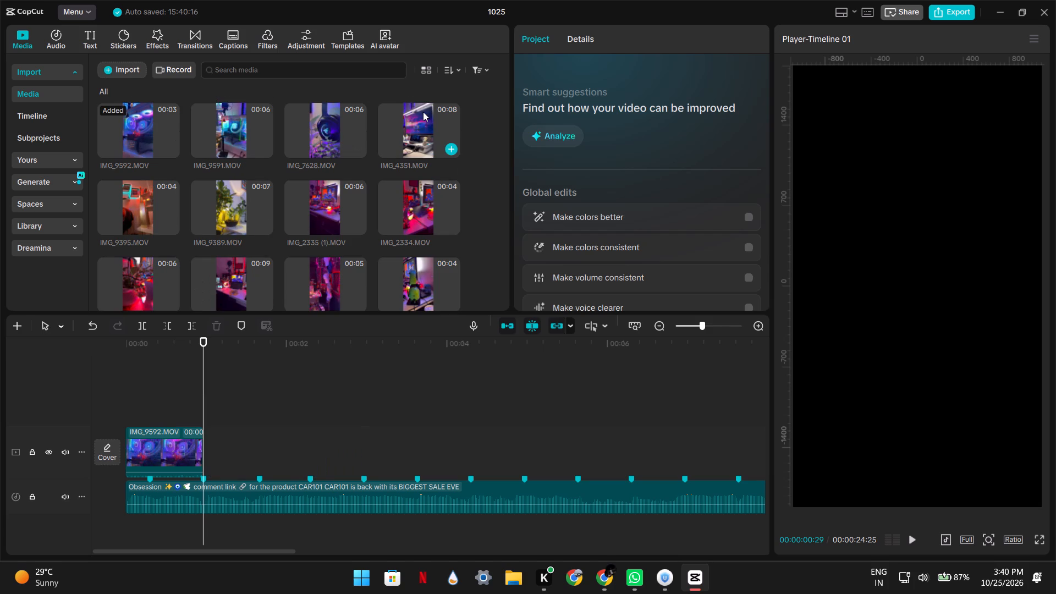
left_click_drag(431, 111, 123, 430)
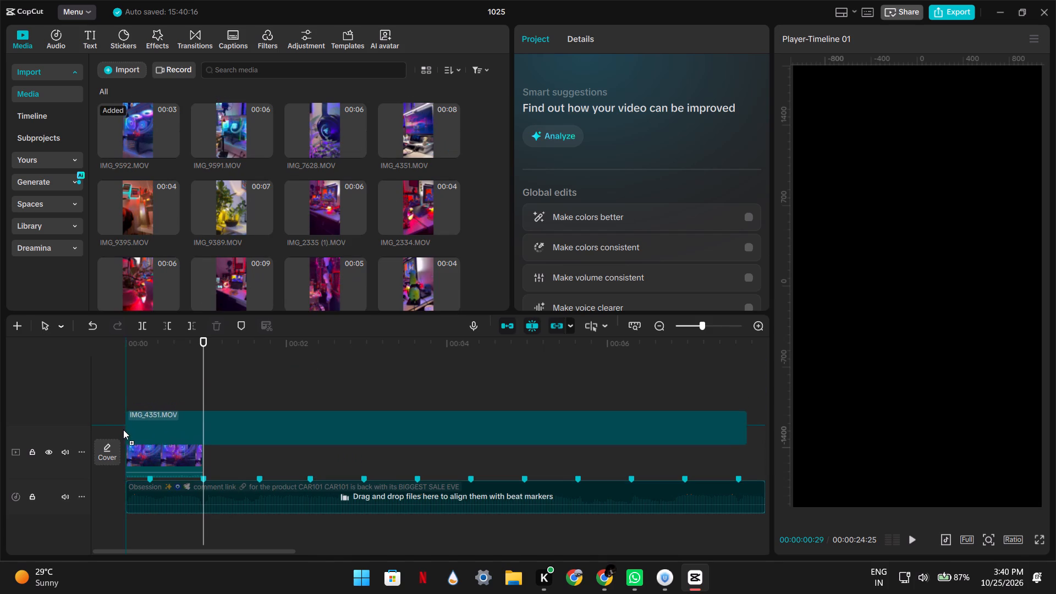
left_click_drag(123, 430, 124, 437)
left_click(484, 324)
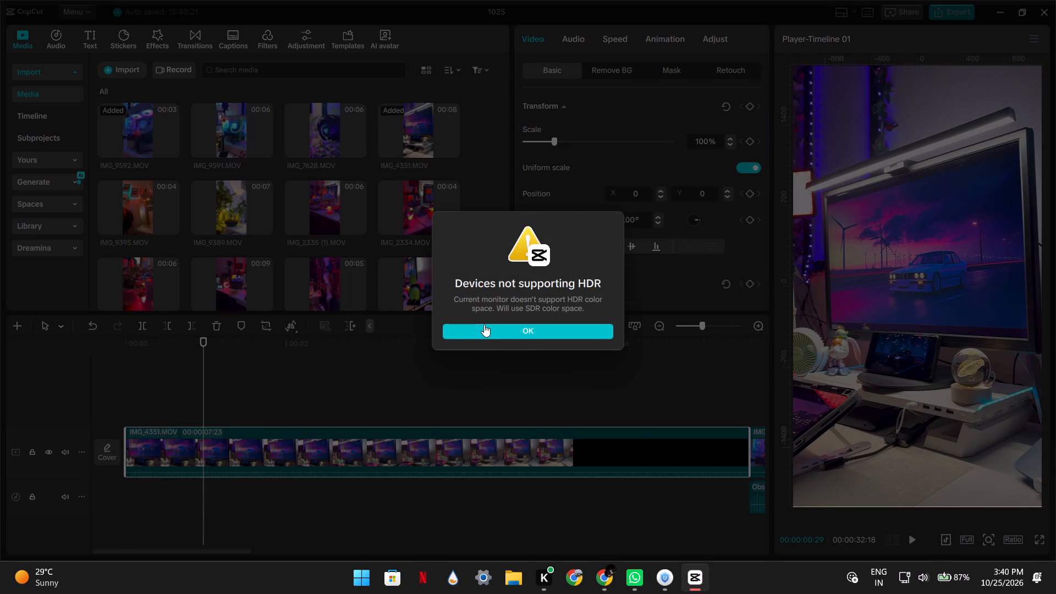
Move the Obsession audio back to the start of the timeline, beneath IMG_4351.MOV.
scroll(476, 393, "left", 1)
scroll(476, 393, "down", 11, "ctrl")
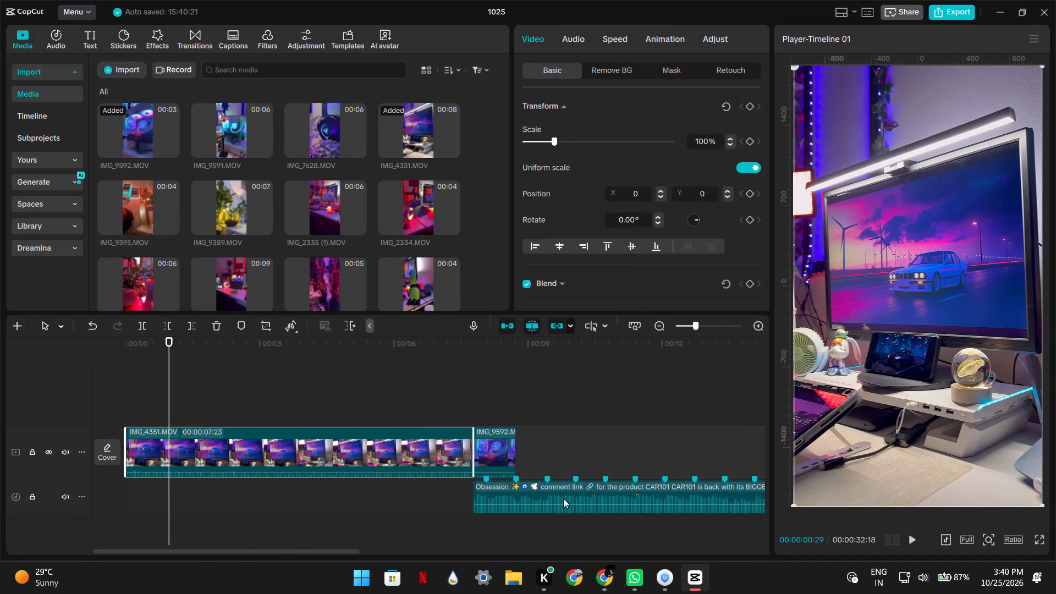
left_click_drag(551, 494, 254, 508)
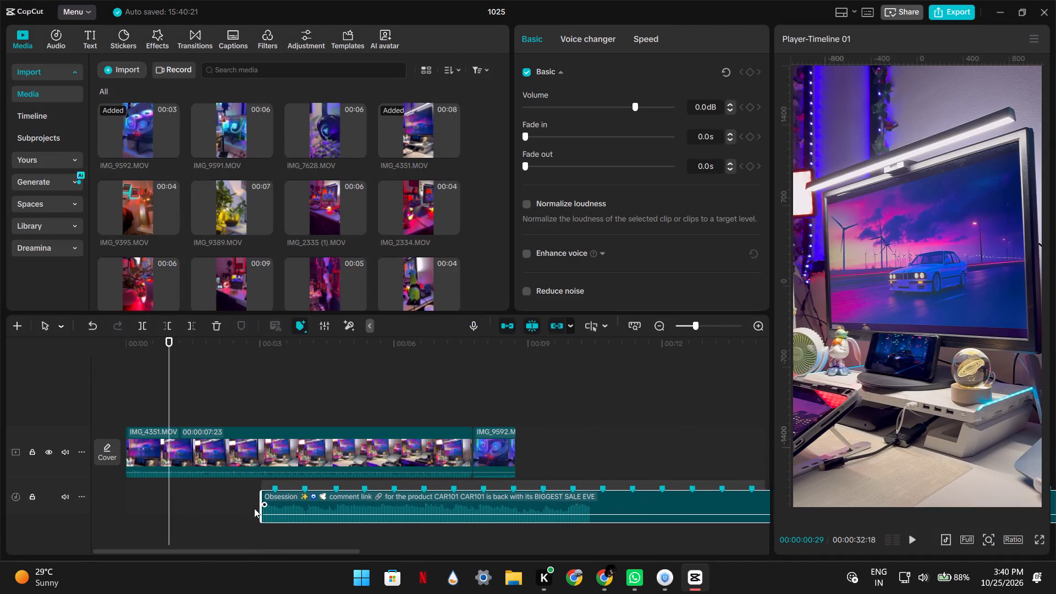
left_click_drag(254, 508, 201, 507)
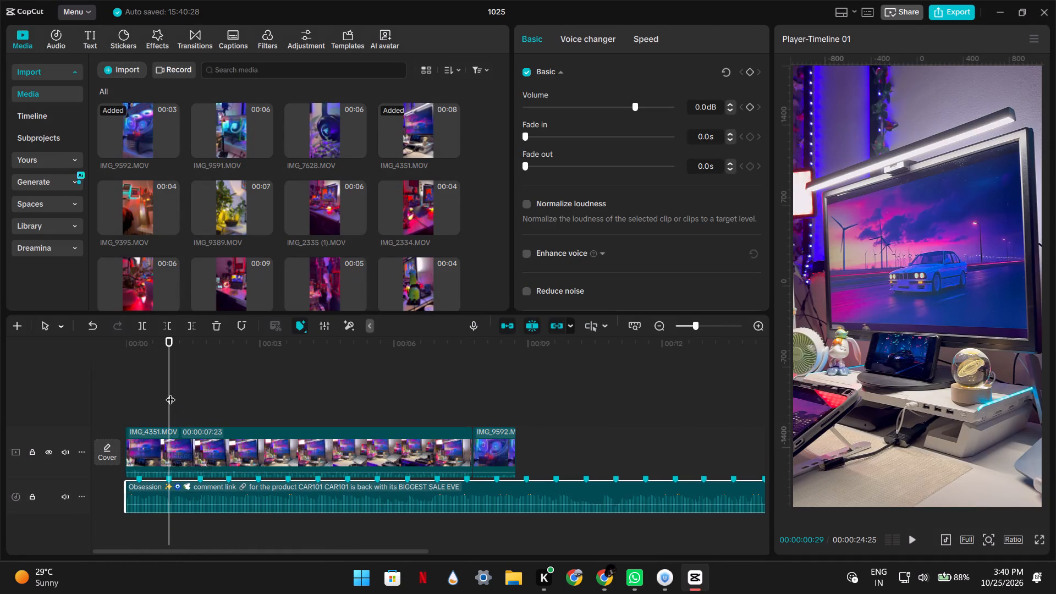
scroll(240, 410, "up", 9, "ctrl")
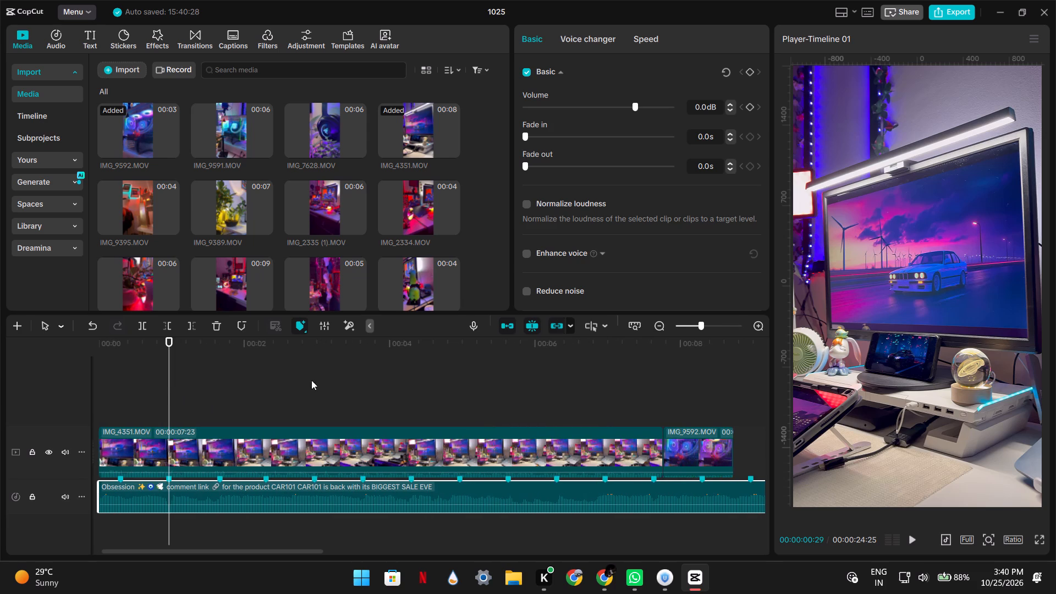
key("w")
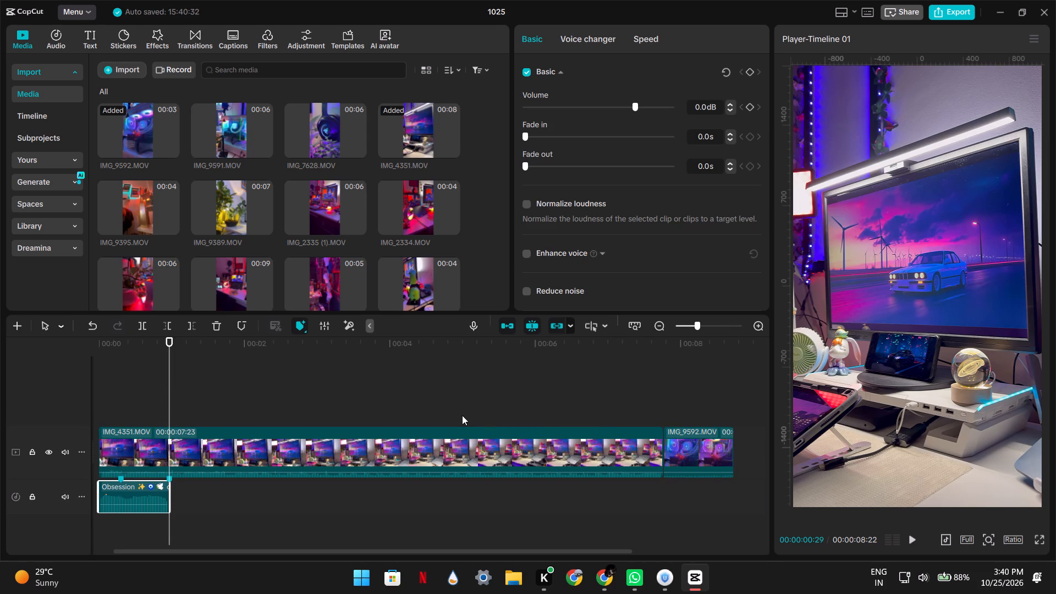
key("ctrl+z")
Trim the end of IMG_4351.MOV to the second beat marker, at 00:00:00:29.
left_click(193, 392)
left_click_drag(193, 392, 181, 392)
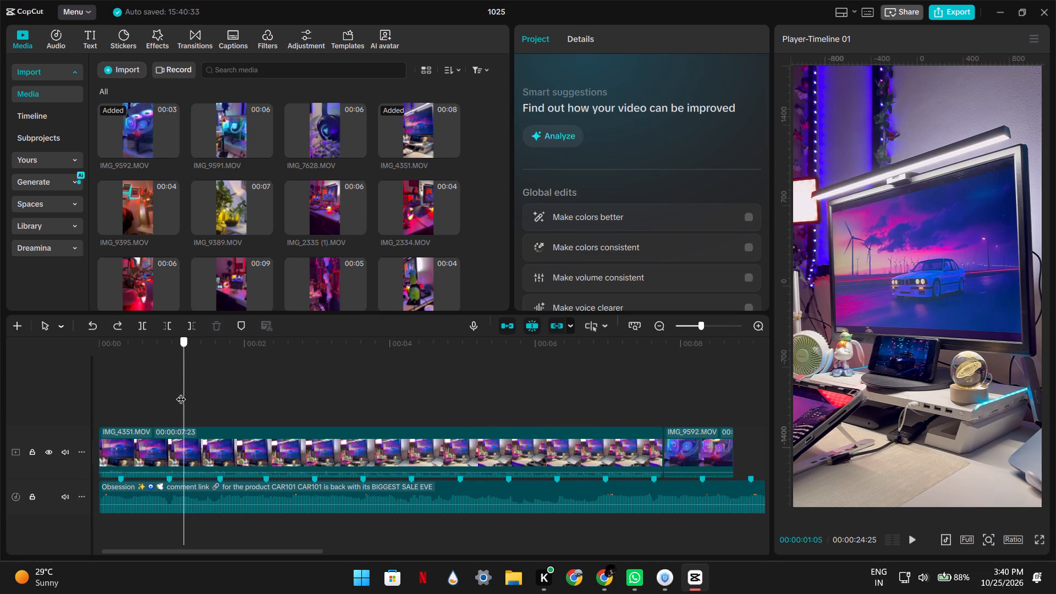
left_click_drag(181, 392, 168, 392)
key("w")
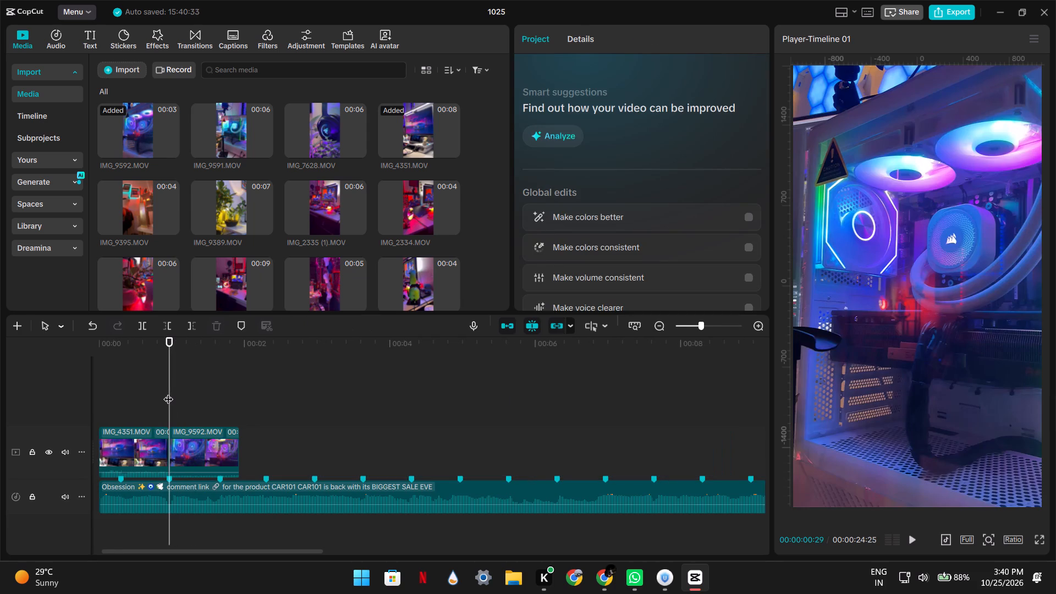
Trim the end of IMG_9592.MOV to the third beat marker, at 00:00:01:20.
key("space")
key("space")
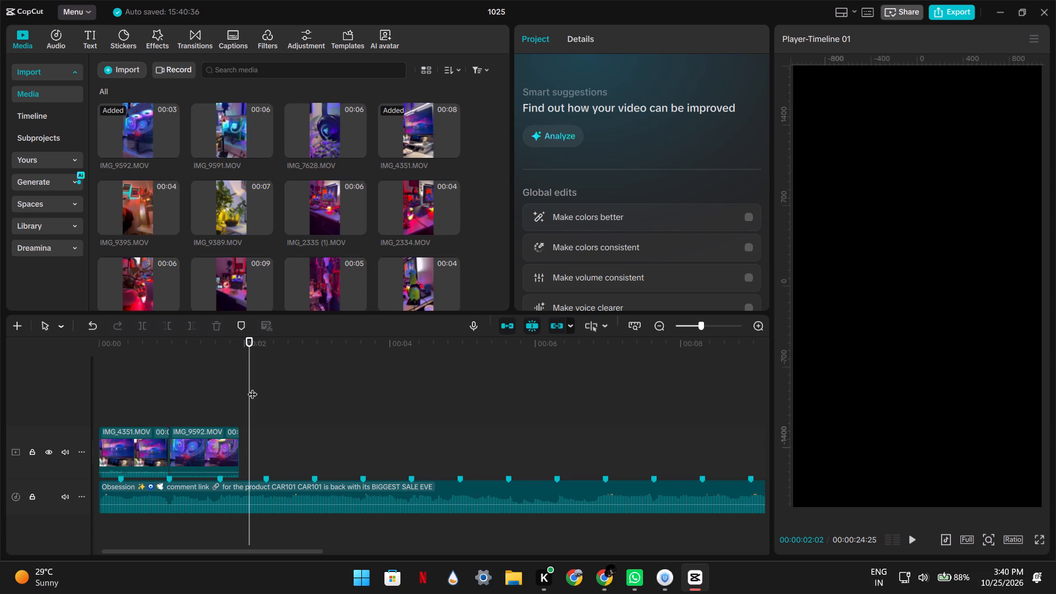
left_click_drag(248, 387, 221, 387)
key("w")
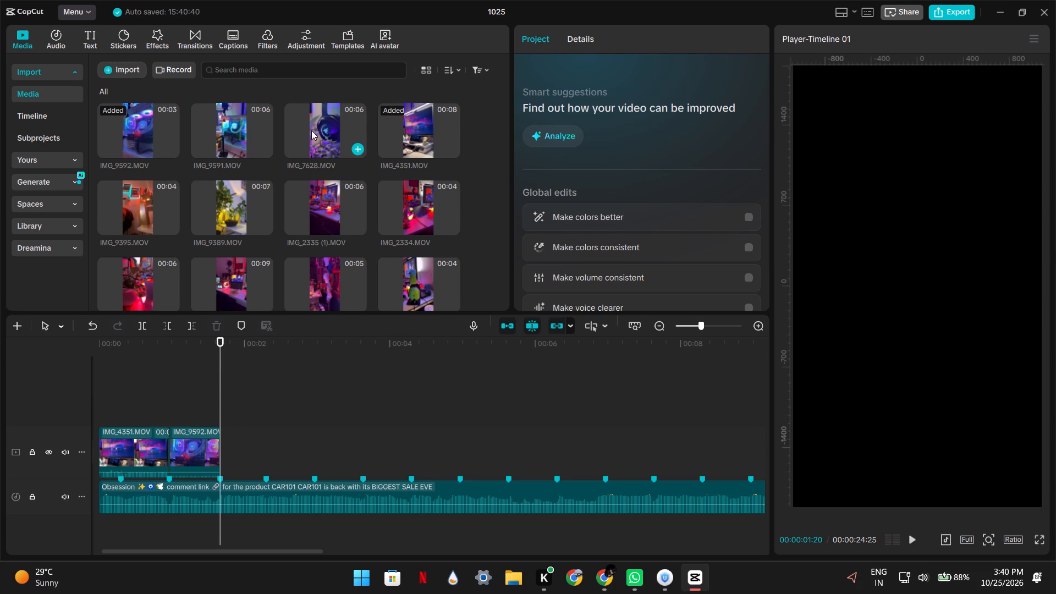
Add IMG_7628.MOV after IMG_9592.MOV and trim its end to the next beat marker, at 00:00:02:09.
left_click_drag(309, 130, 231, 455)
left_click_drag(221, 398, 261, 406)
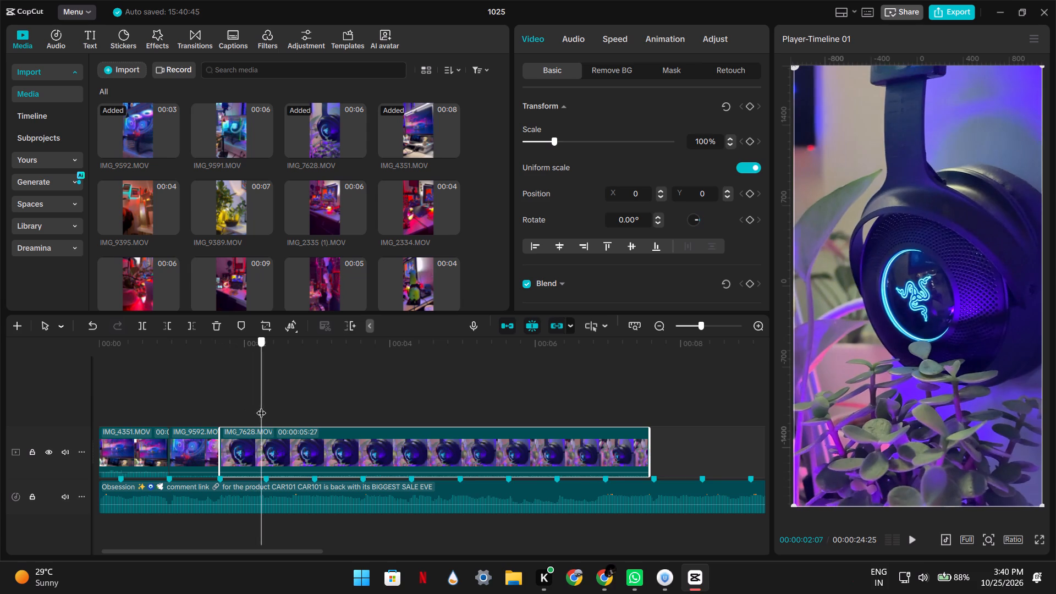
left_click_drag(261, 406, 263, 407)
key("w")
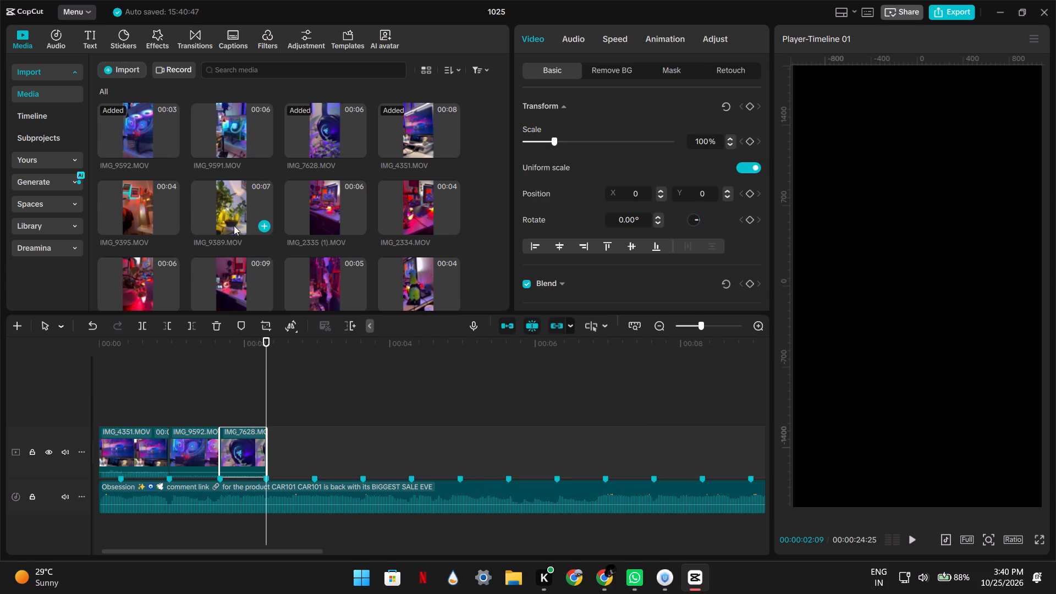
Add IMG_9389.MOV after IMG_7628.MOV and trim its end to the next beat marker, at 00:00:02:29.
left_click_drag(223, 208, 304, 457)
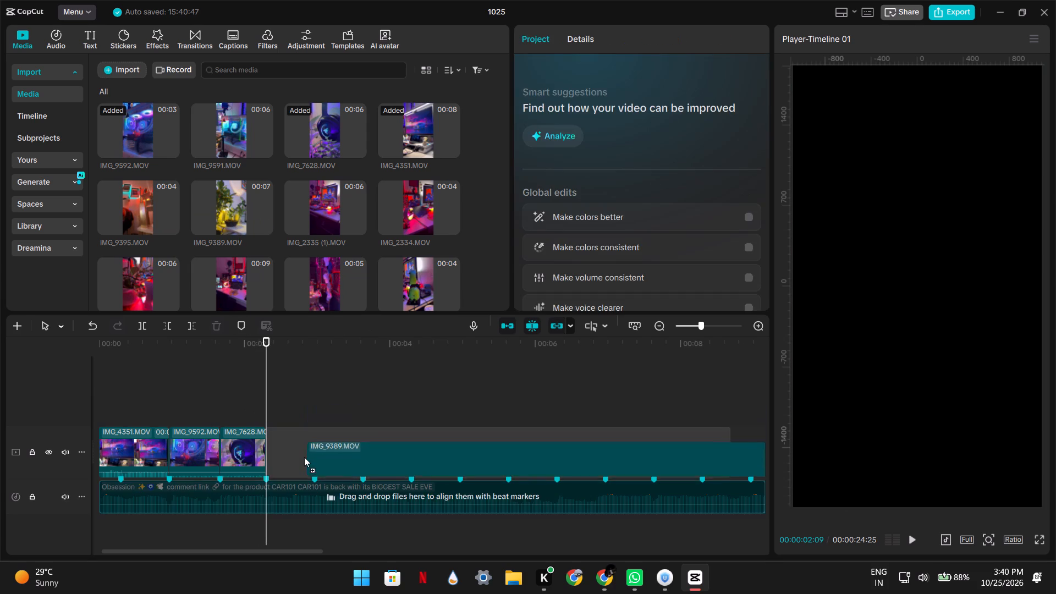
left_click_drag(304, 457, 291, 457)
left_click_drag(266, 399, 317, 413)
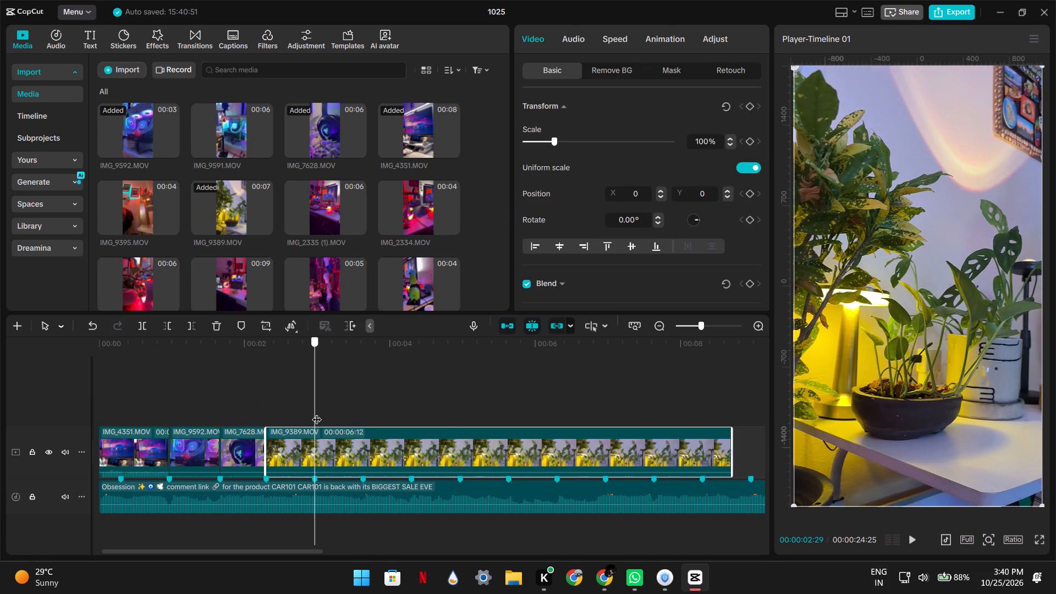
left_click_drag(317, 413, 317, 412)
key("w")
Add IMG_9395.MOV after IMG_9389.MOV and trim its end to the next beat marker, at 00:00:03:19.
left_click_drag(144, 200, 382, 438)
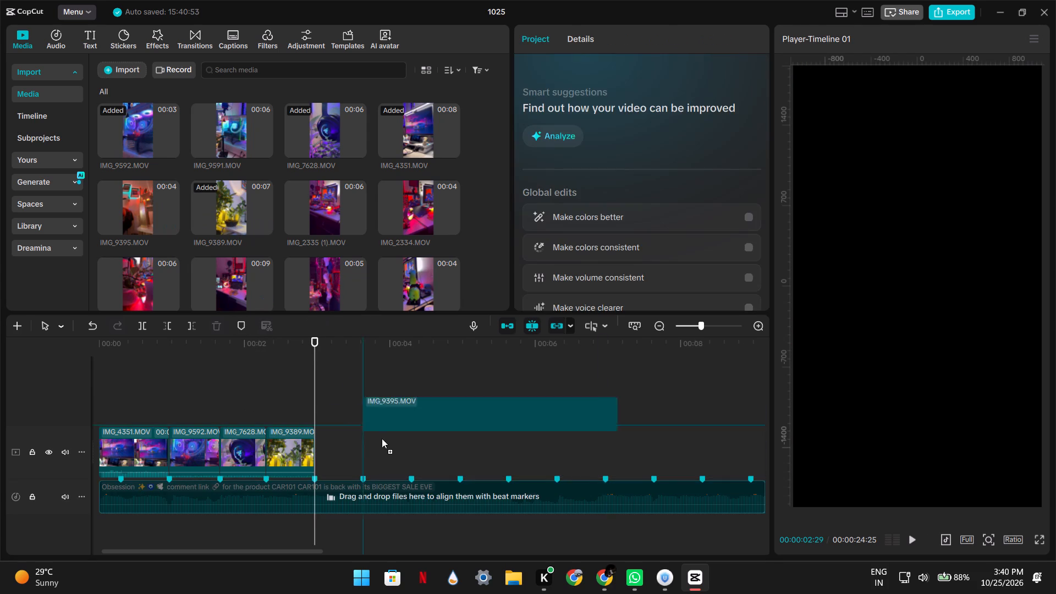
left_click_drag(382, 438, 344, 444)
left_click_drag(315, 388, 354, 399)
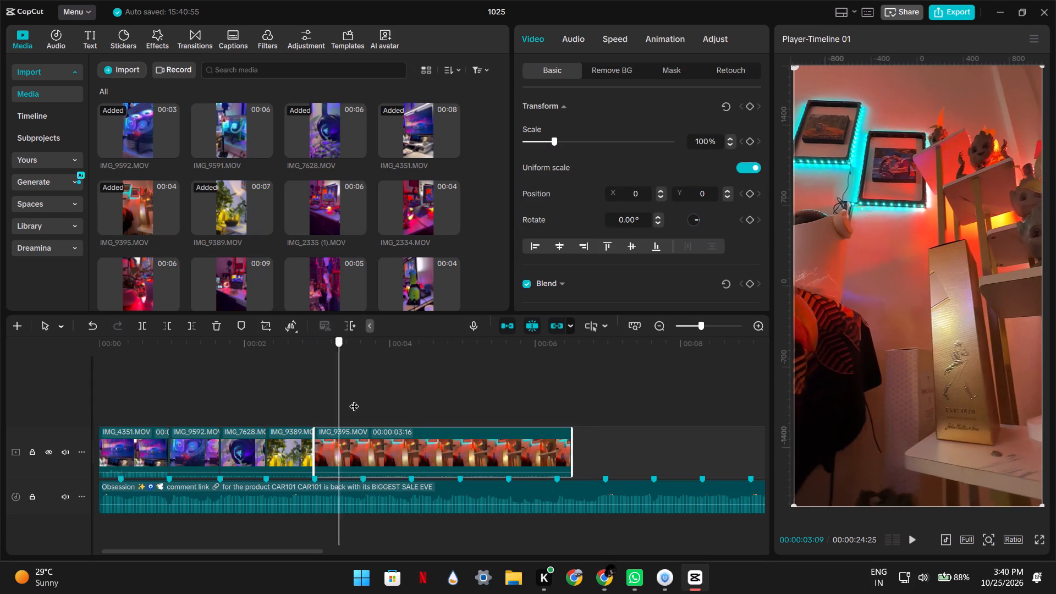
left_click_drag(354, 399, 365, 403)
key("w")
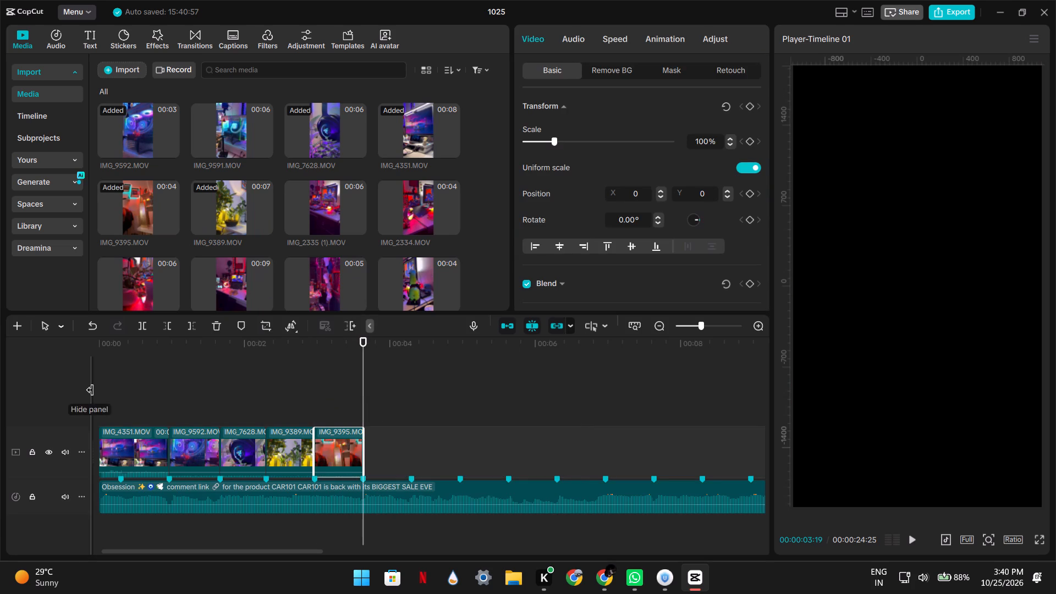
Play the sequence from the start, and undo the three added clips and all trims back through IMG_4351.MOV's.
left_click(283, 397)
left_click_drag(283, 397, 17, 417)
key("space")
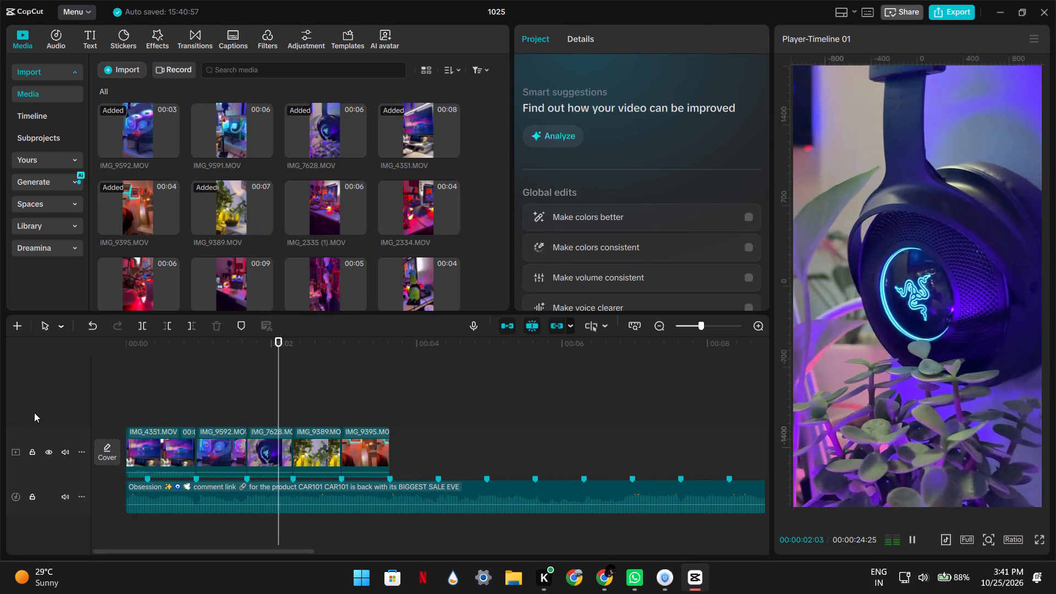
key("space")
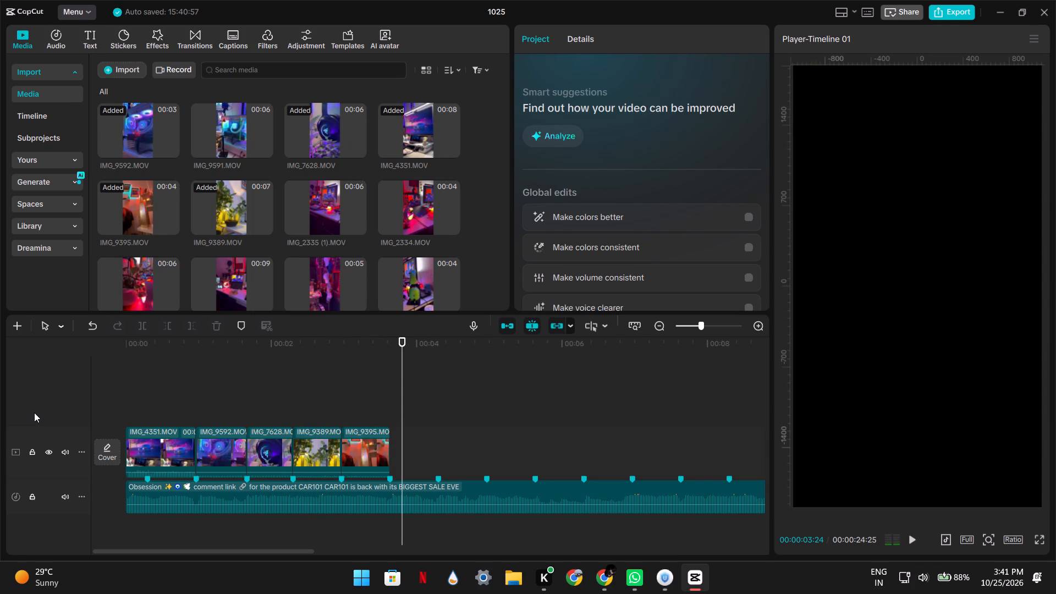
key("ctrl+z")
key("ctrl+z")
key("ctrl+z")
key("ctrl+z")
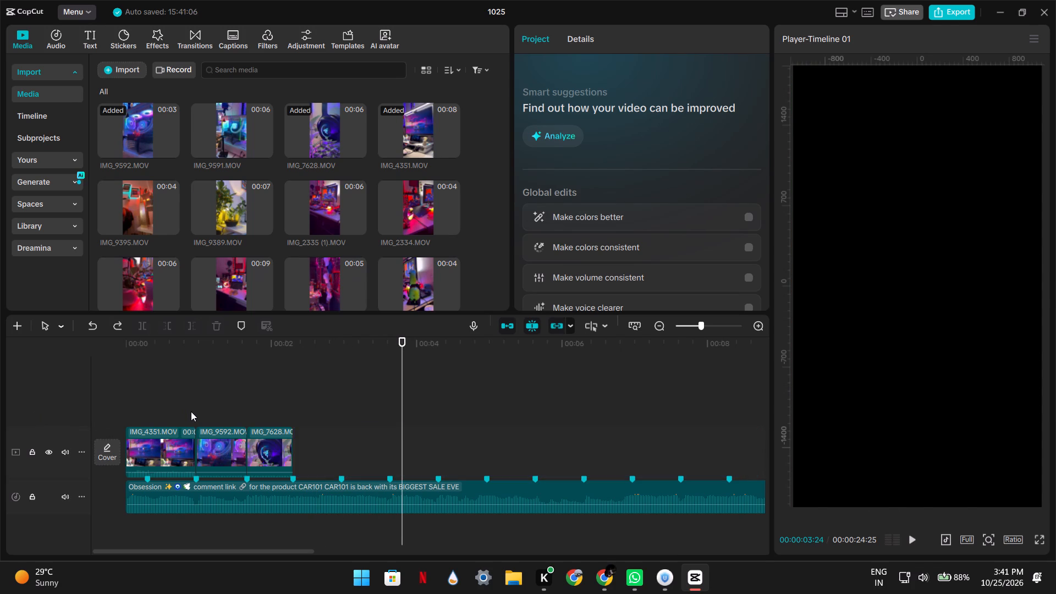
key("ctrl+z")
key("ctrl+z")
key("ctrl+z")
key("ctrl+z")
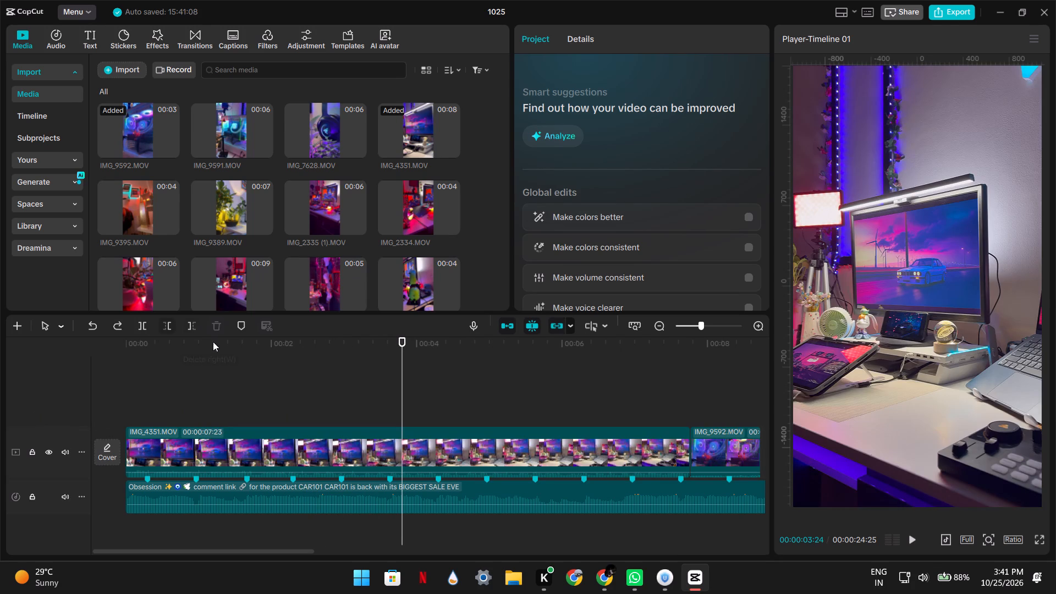
Change the Obsession audio's automatic beat markers to Beats 1.
left_click(229, 487)
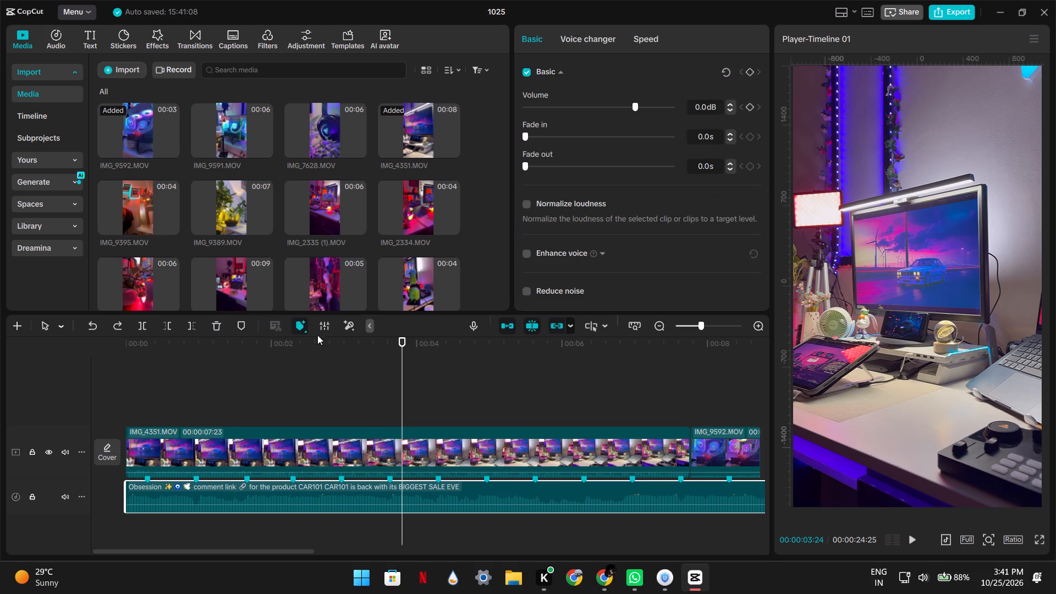
left_click(313, 404)
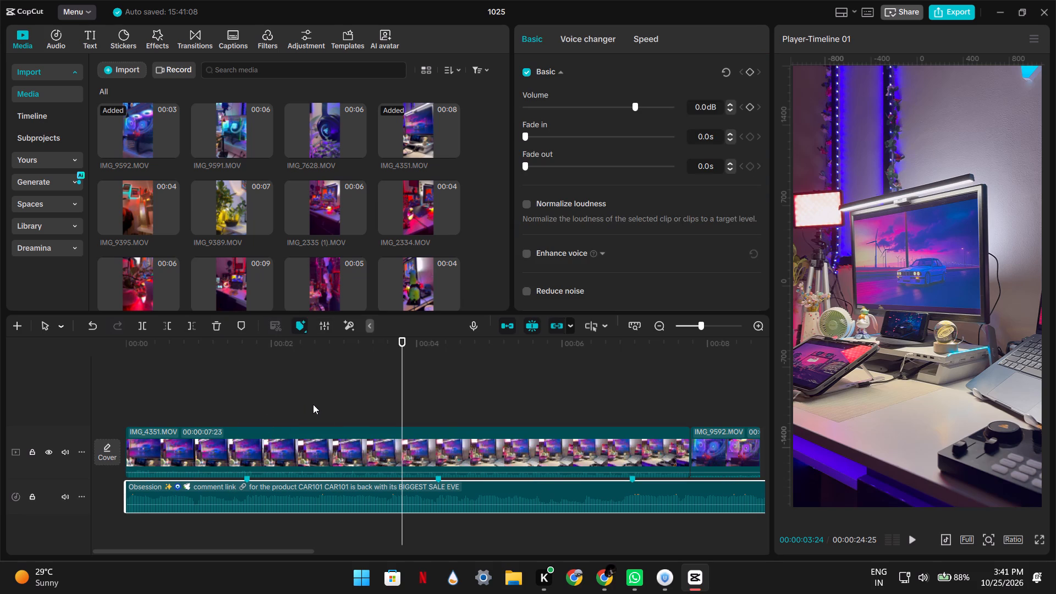
Trim the end of IMG_4351.MOV to the first beat marker, at 00:00:01:20.
left_click(251, 400)
left_click(251, 400)
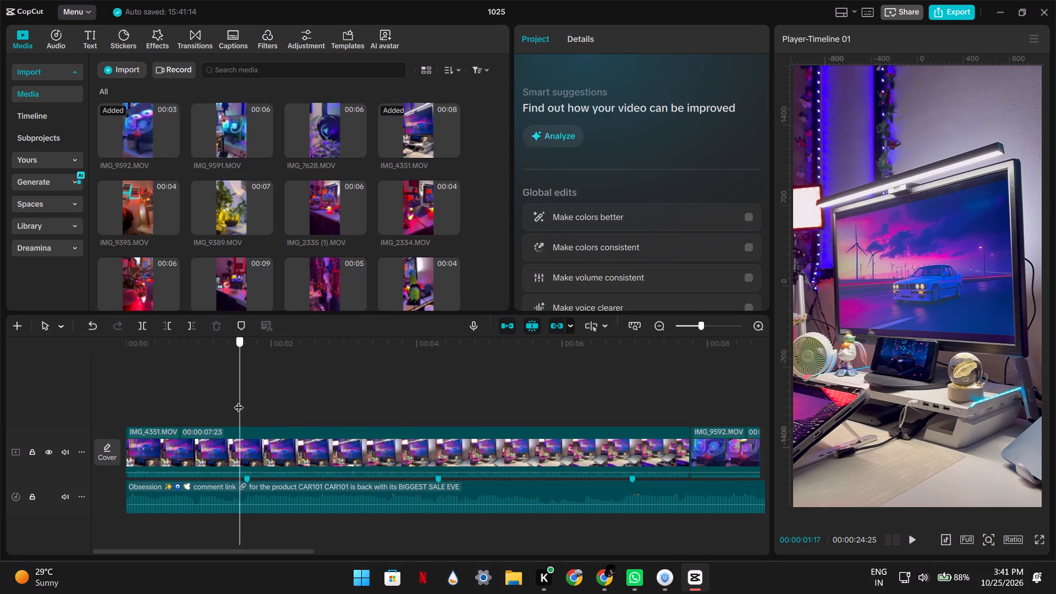
key("w")
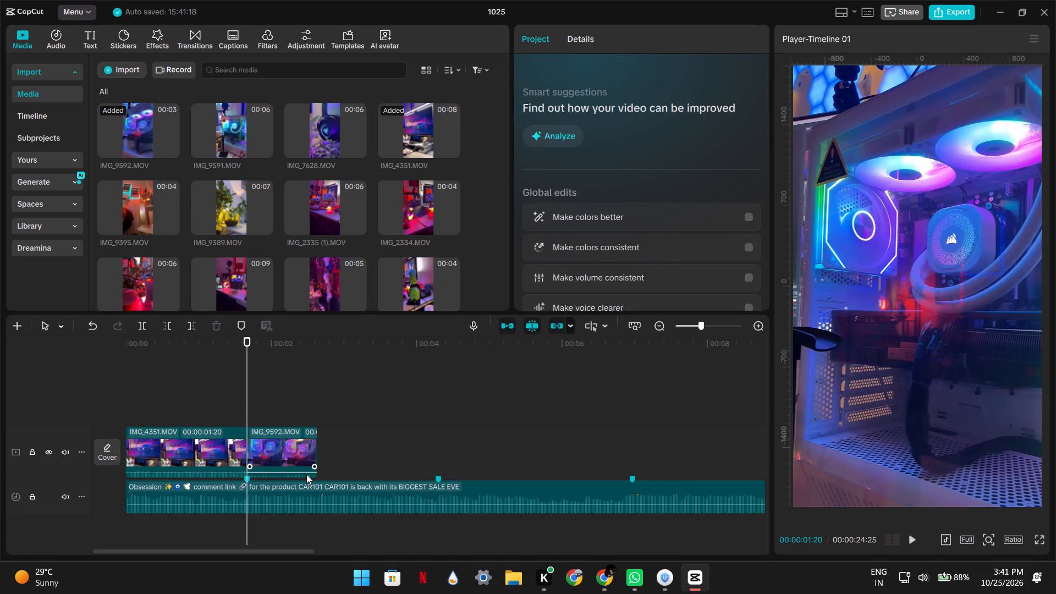
Extend the end of IMG_9592.MOV to the second beat marker, at 00:00:04:09.
left_click(296, 458)
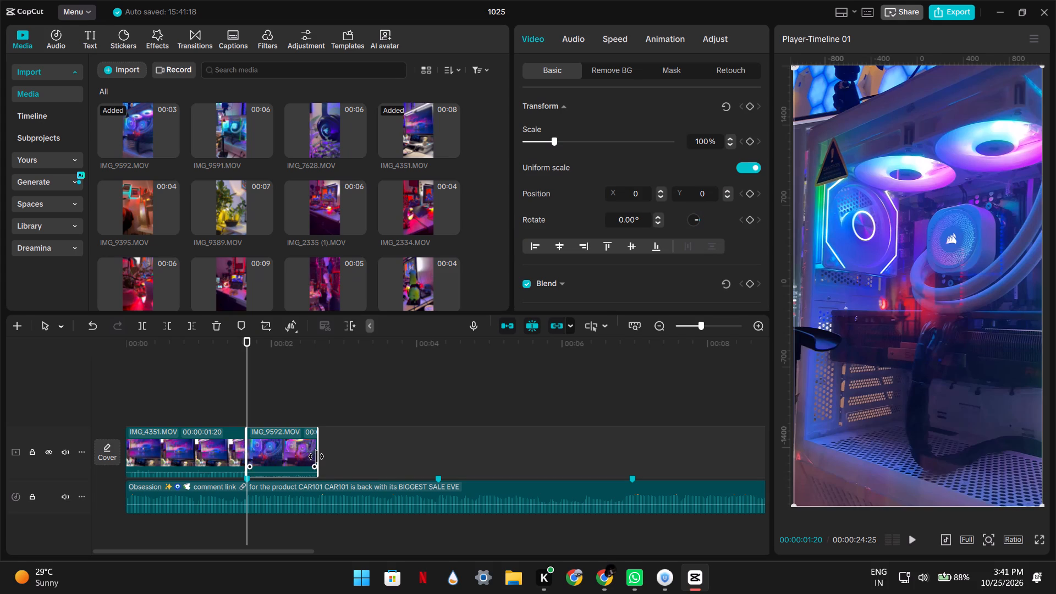
left_click_drag(316, 457, 435, 478)
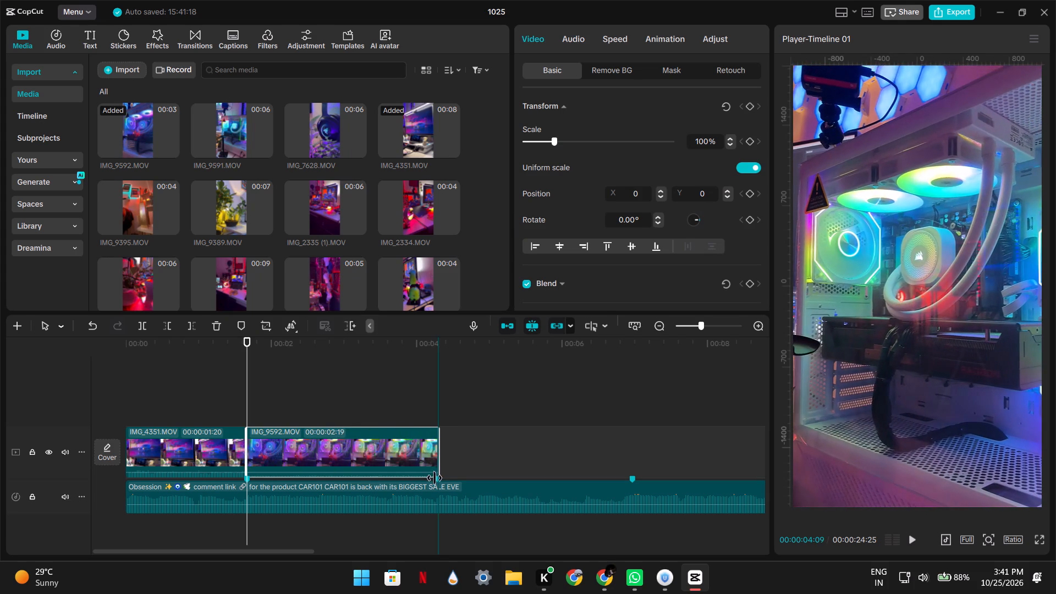
left_click_drag(435, 478, 435, 478)
Play the sequence from the start to check the first two clips against the beat.
left_click(217, 397)
left_click_drag(217, 397, 104, 392)
key("space")
scroll(260, 391, "left", 1)
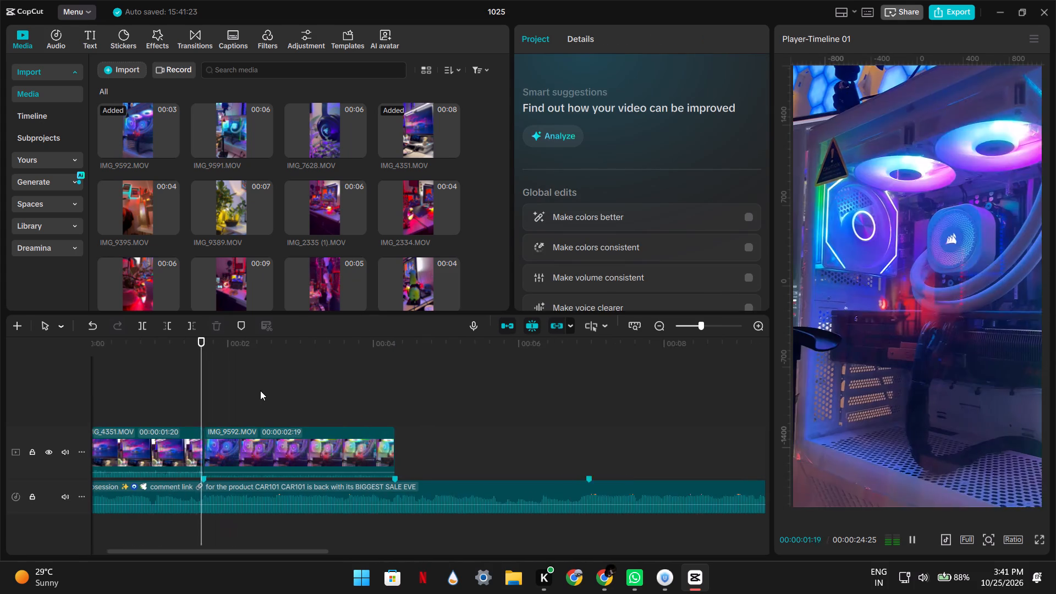
scroll(260, 391, "left", 1)
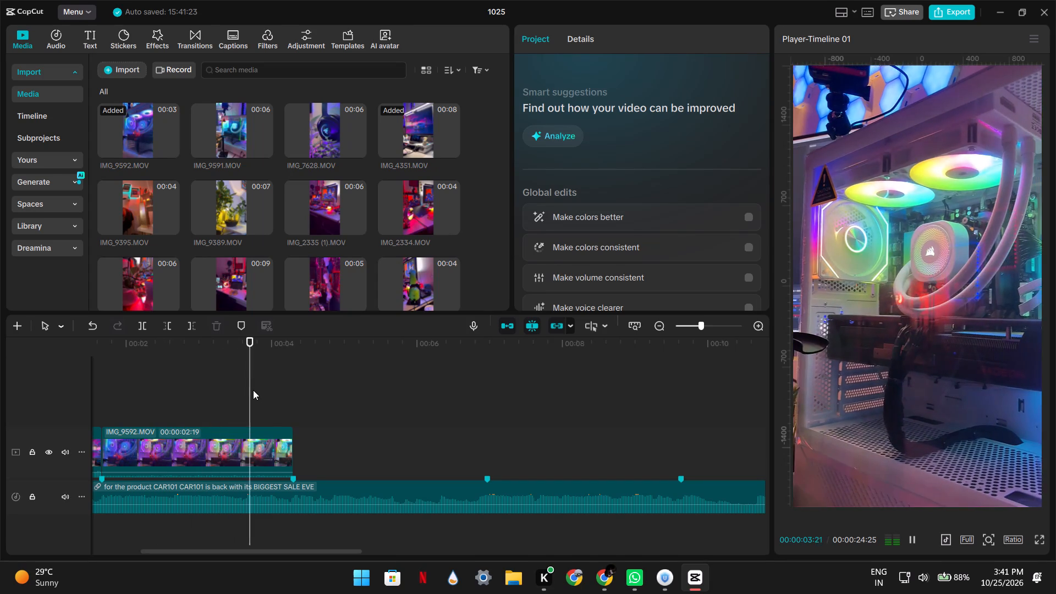
key("space")
Add IMG_7628.MOV after IMG_9592.MOV and trim its end to the next beat marker, at 00:00:06:29.
left_click_drag(310, 393, 291, 391)
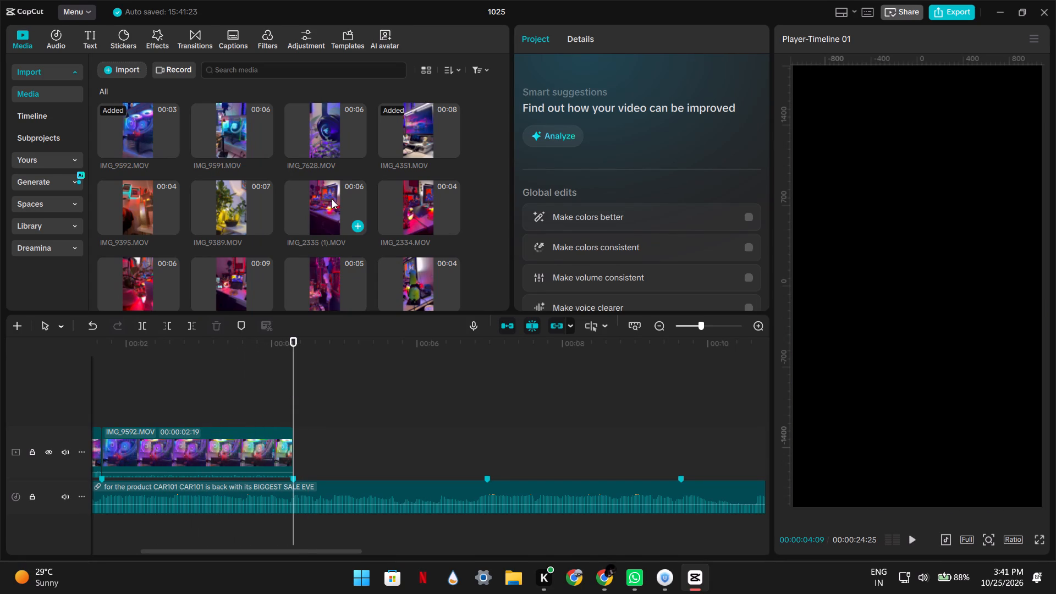
left_click_drag(317, 119, 307, 439)
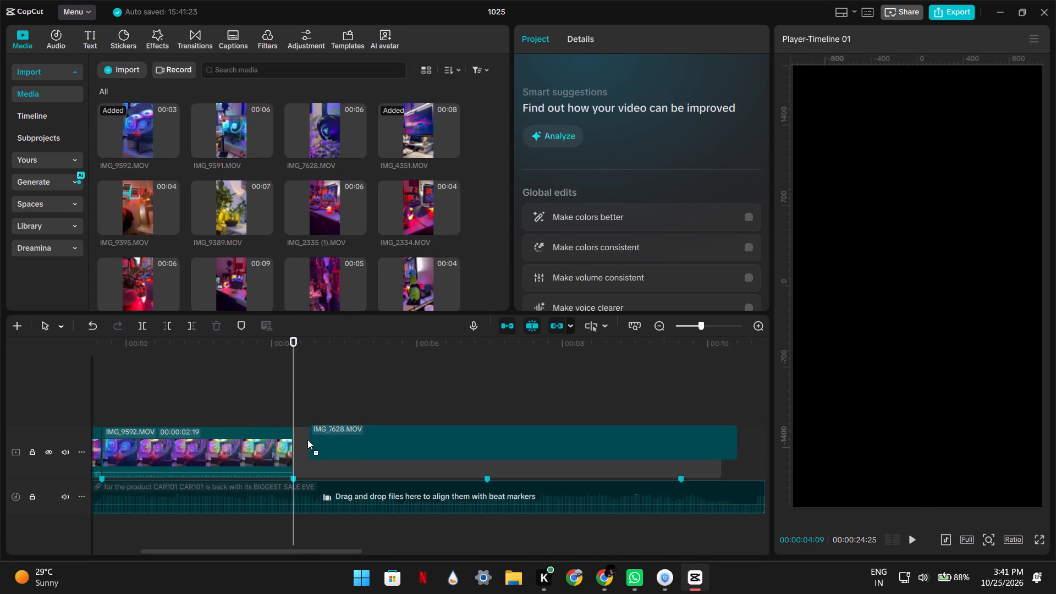
left_click_drag(307, 439, 306, 439)
left_click_drag(296, 396, 424, 419)
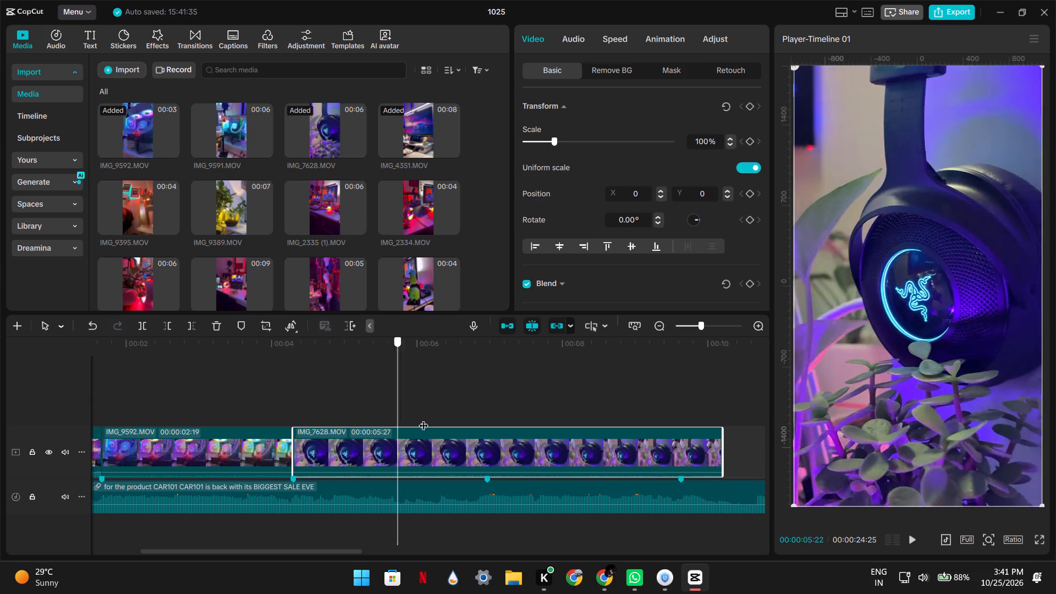
left_click_drag(424, 419, 486, 427)
key("w")
Add IMG_2335 (1).MOV after IMG_7628.MOV and trim its end to the next beat marker, at 00:00:09:19.
scroll(486, 427, "left", 1)
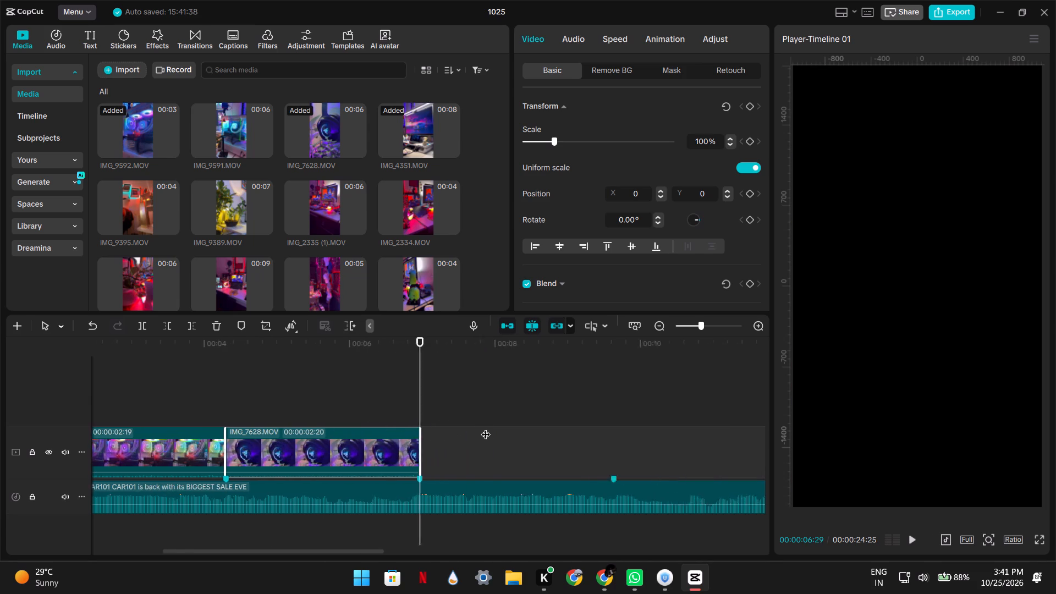
scroll(486, 427, "left", 1)
left_click_drag(338, 207, 351, 442)
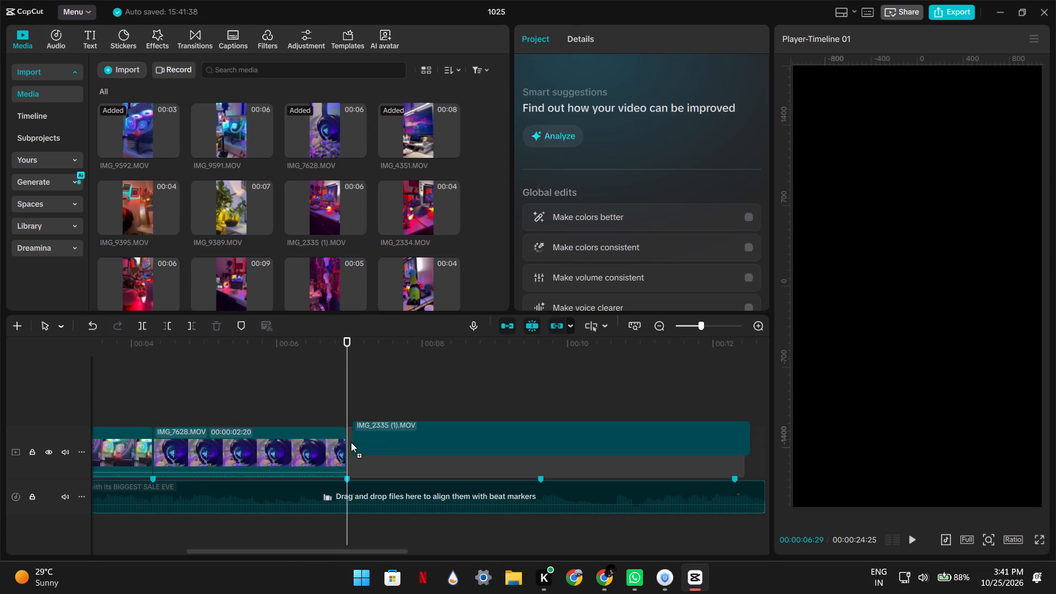
left_click_drag(351, 442, 348, 448)
left_click_drag(349, 387, 512, 418)
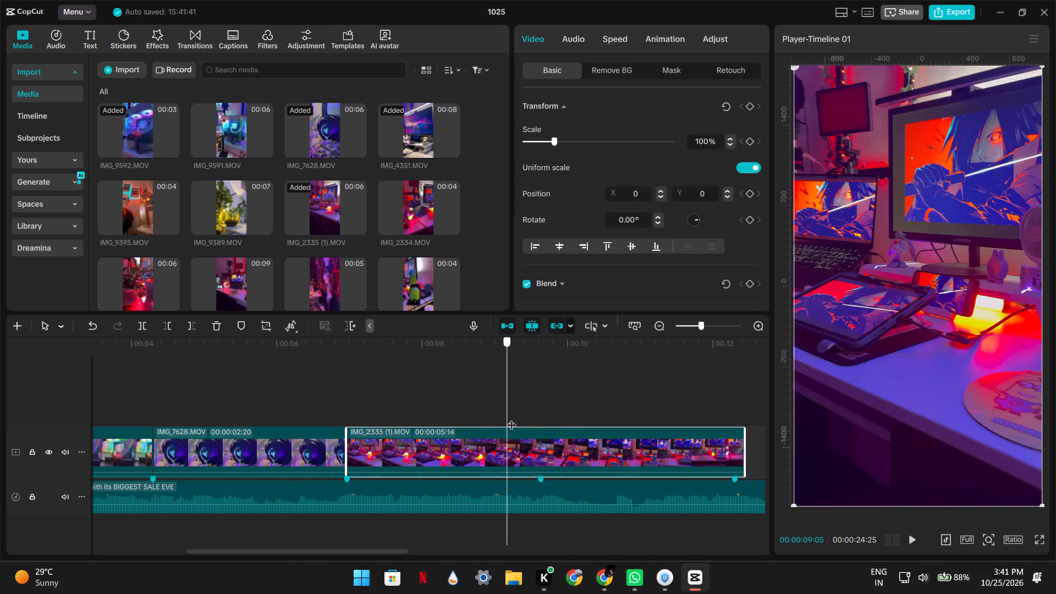
left_click_drag(512, 418, 537, 419)
key("w")
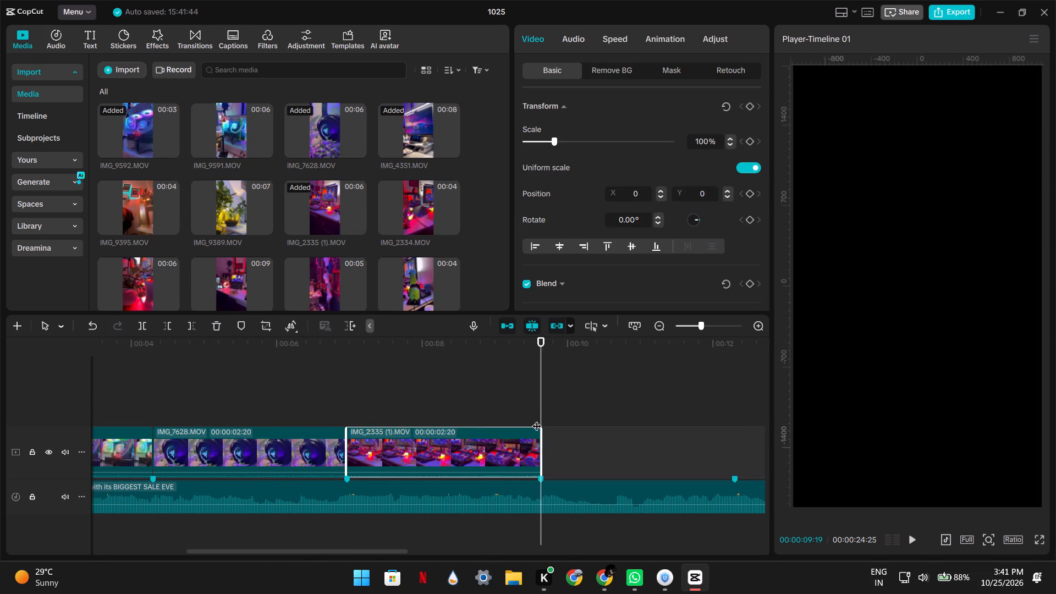
Add IMG_2364.MOV after IMG_2335 (1).MOV and trim its end to the next beat marker, at 00:00:12:09.
scroll(537, 419, "left", 1)
scroll(360, 252, "down", 1)
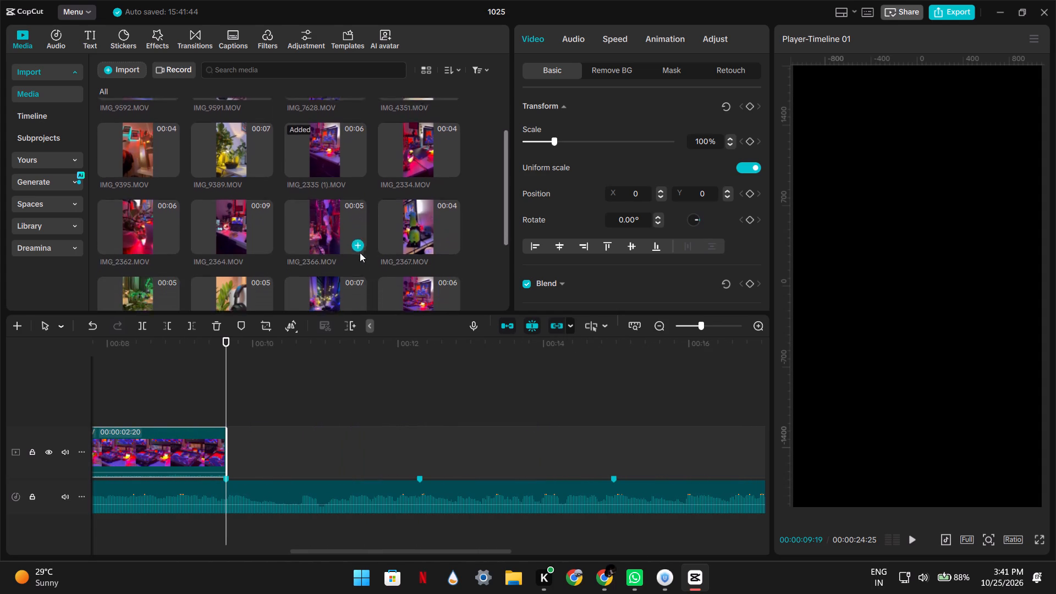
scroll(360, 252, "down", 1)
left_click_drag(237, 182, 258, 428)
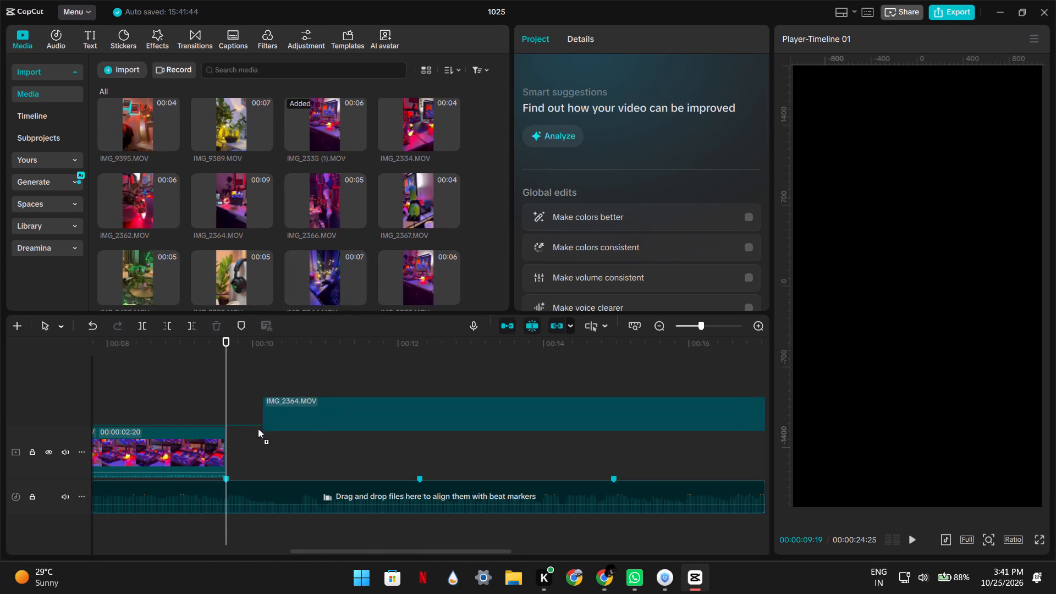
left_click_drag(258, 428, 245, 470)
key("space")
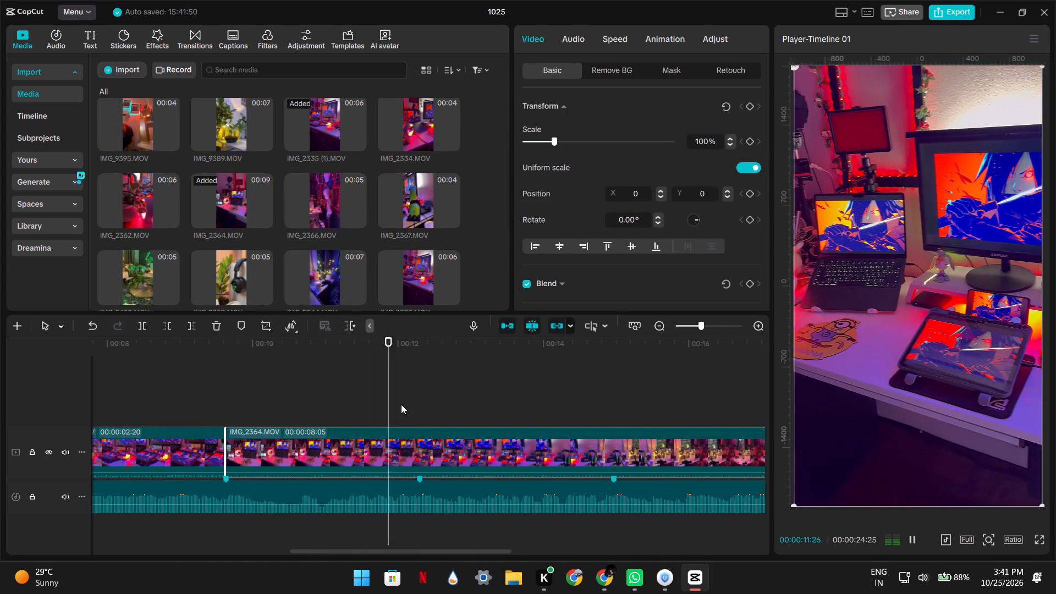
key("space")
left_click_drag(425, 389, 418, 389)
key("w")
Add IMG_2366.MOV after IMG_2364.MOV and trim its end to the next beat marker, at 00:00:14:29.
scroll(530, 394, "left", 1)
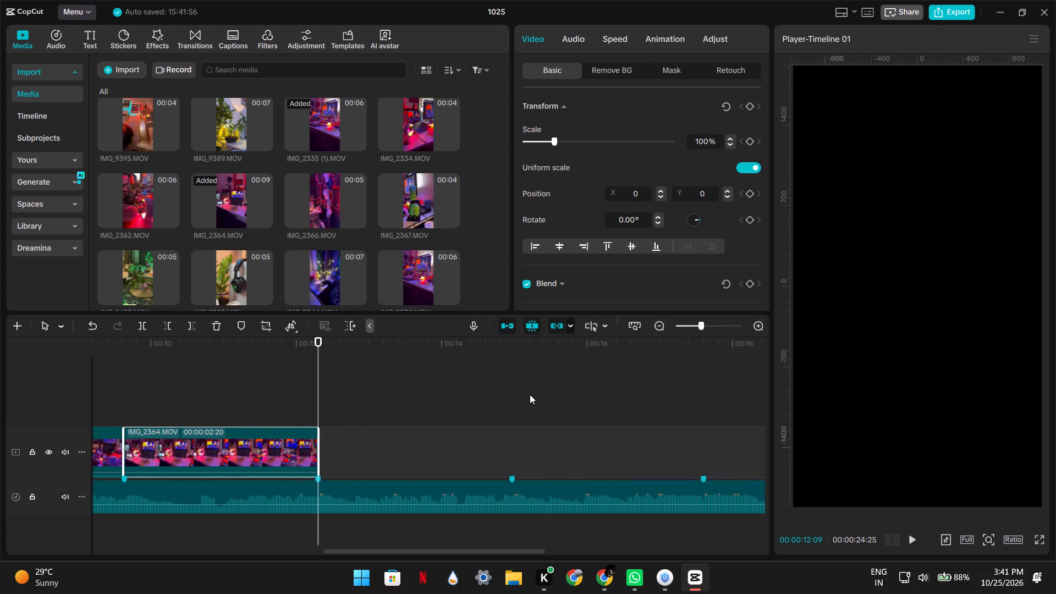
scroll(530, 394, "left", 1)
left_click_drag(343, 201, 309, 435)
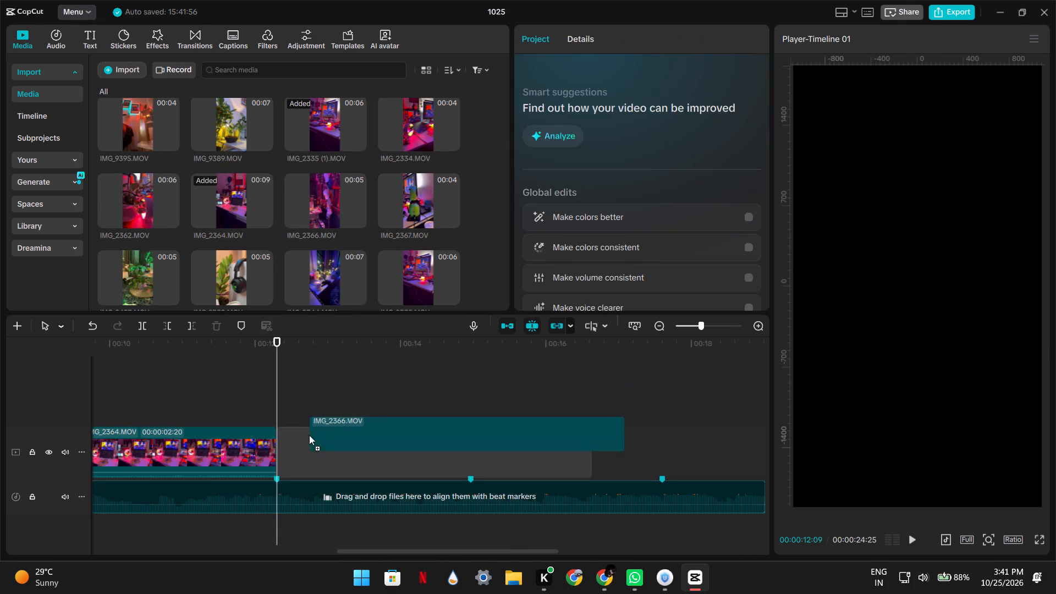
left_click_drag(309, 435, 306, 439)
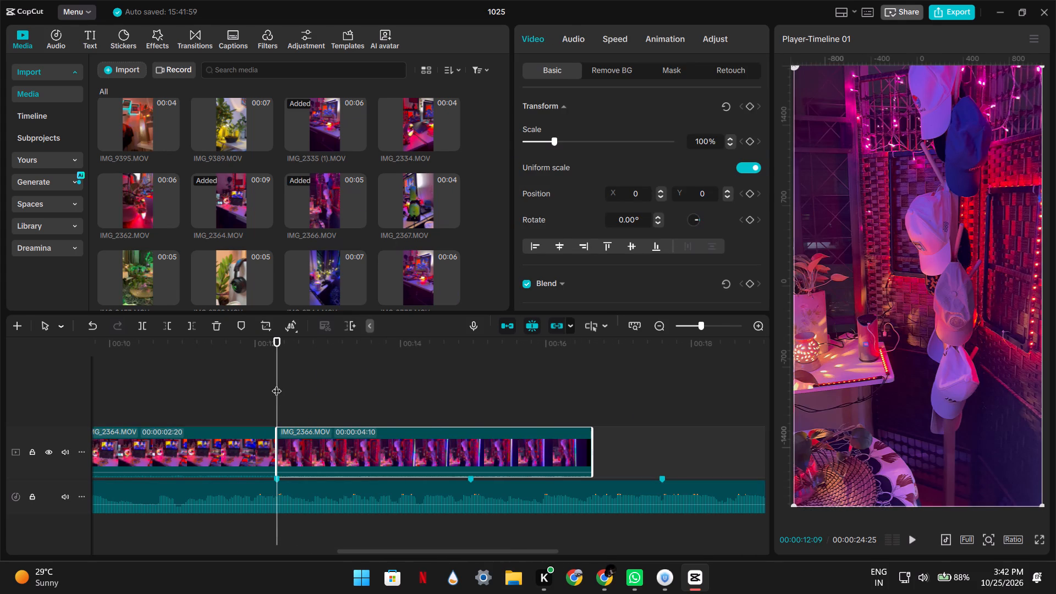
left_click_drag(276, 384, 471, 407)
key("w")
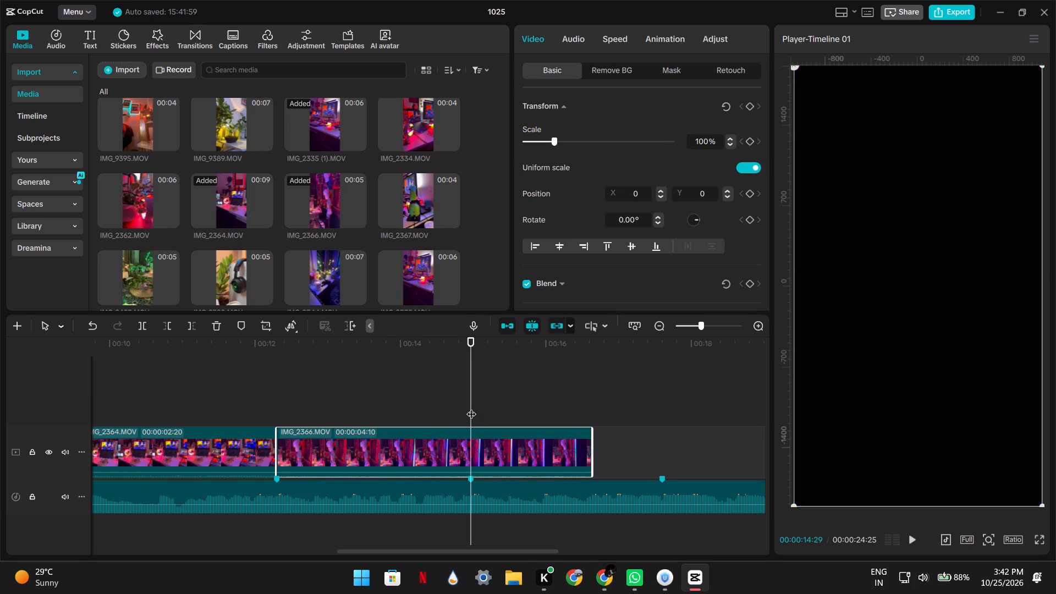
Add IMG_2367.MOV after IMG_2366.MOV and trim its end to the next beat marker, at 00:00:17:18.
scroll(471, 407, "left", 1)
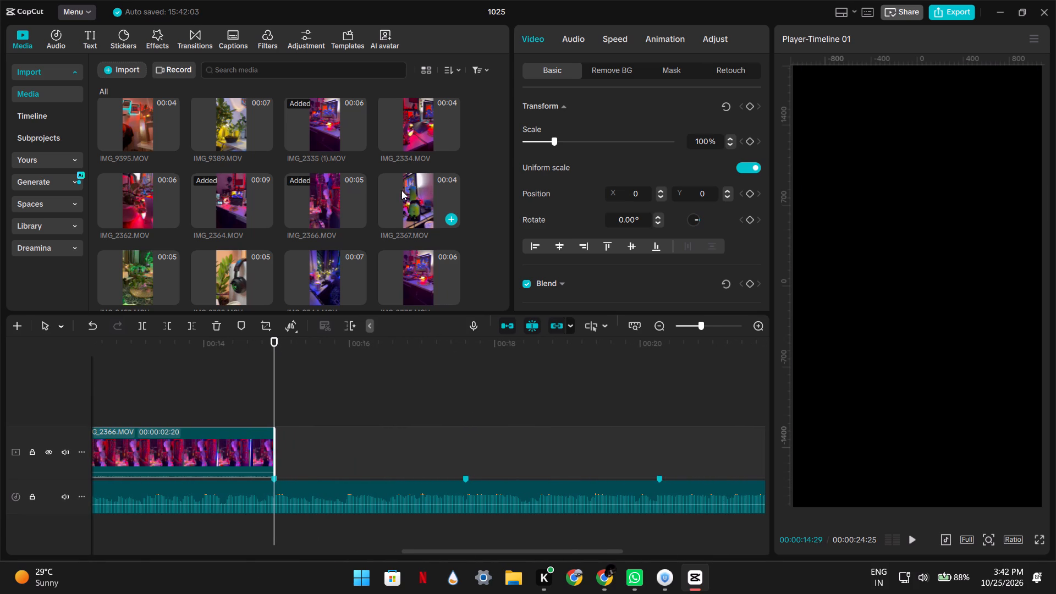
left_click_drag(402, 190, 324, 441)
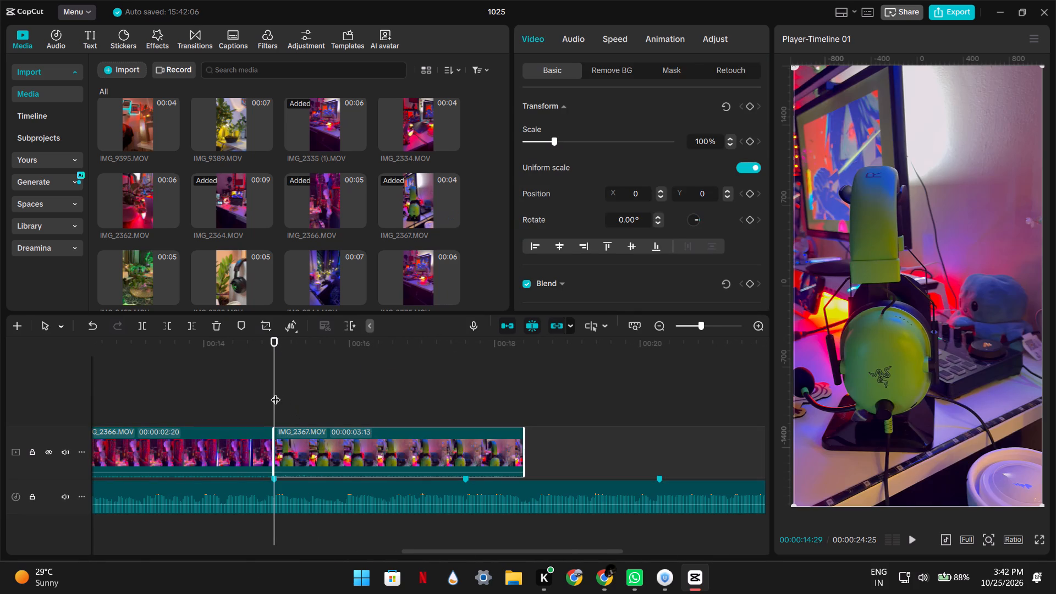
left_click_drag(275, 393, 464, 408)
key("w")
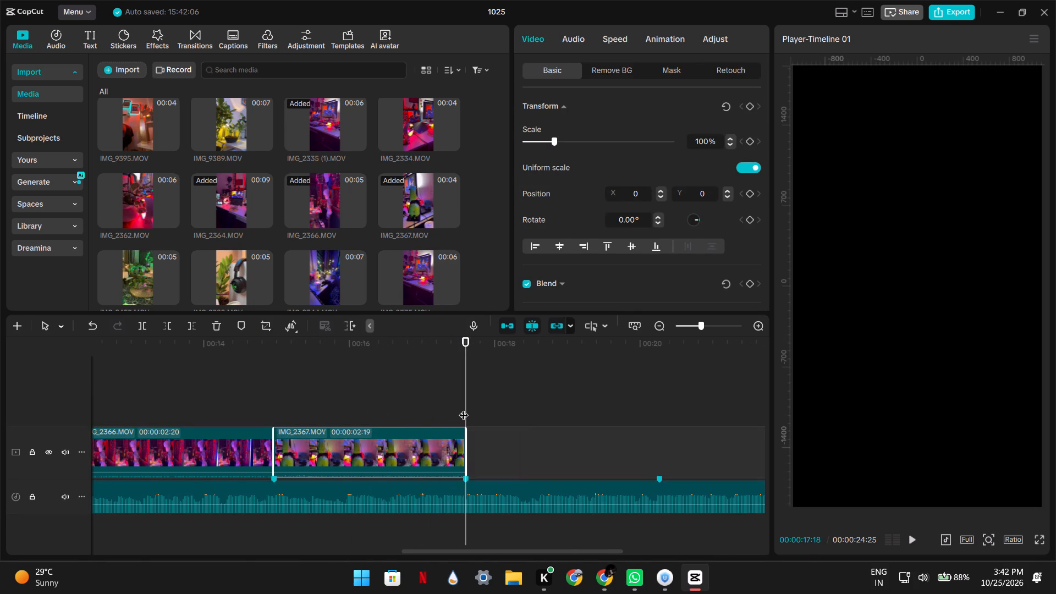
Add IMG_2344.MOV after IMG_2367.MOV and trim its end to the next beat marker, at 00:00:20:08.
scroll(464, 408, "left", 1)
left_click_drag(344, 268, 313, 425)
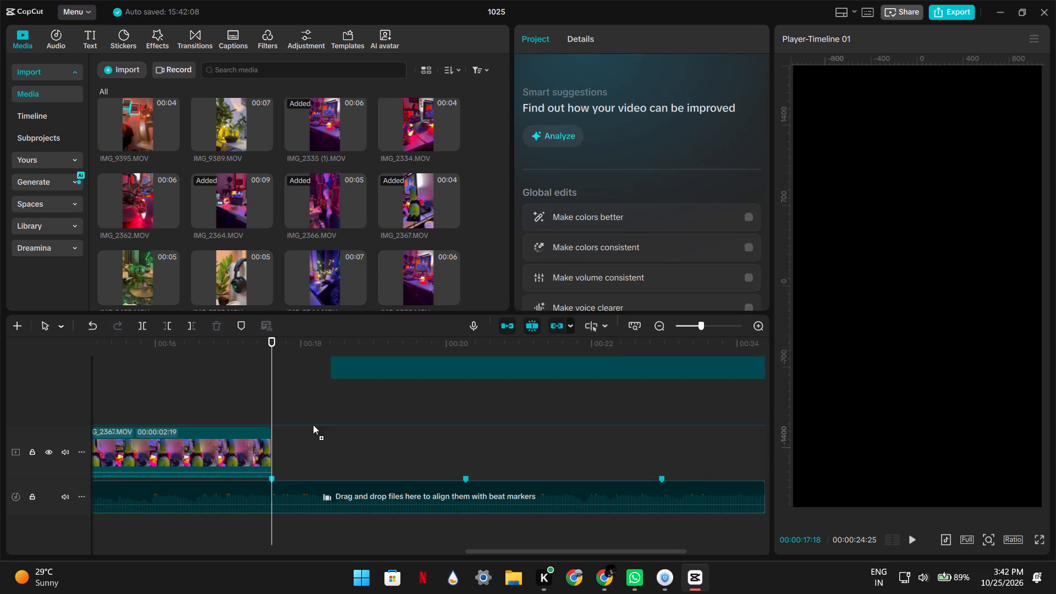
left_click_drag(313, 425, 305, 446)
left_click_drag(272, 400, 508, 431)
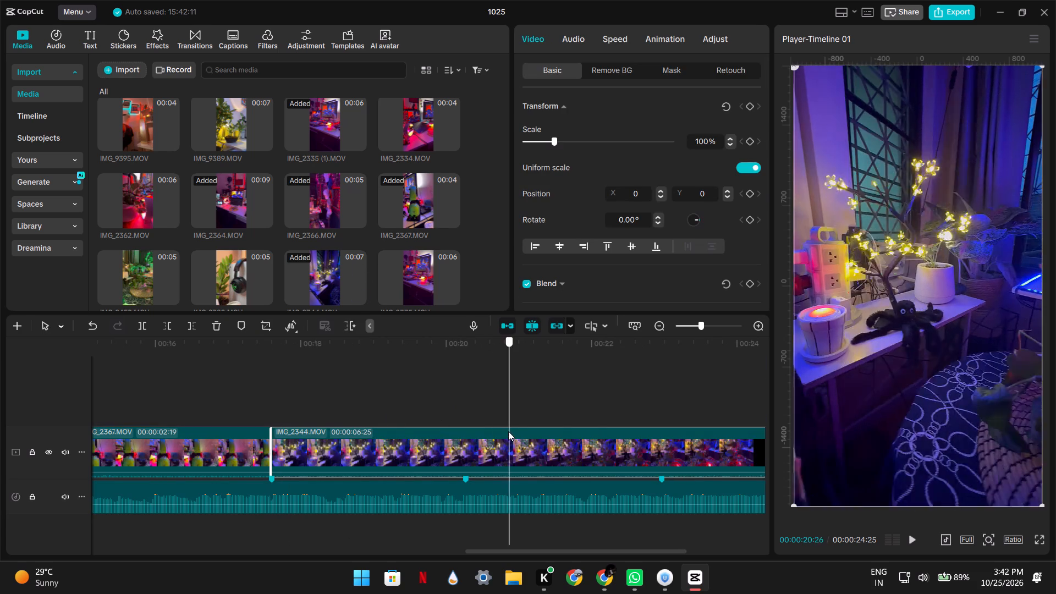
left_click_drag(508, 431, 465, 421)
key("w")
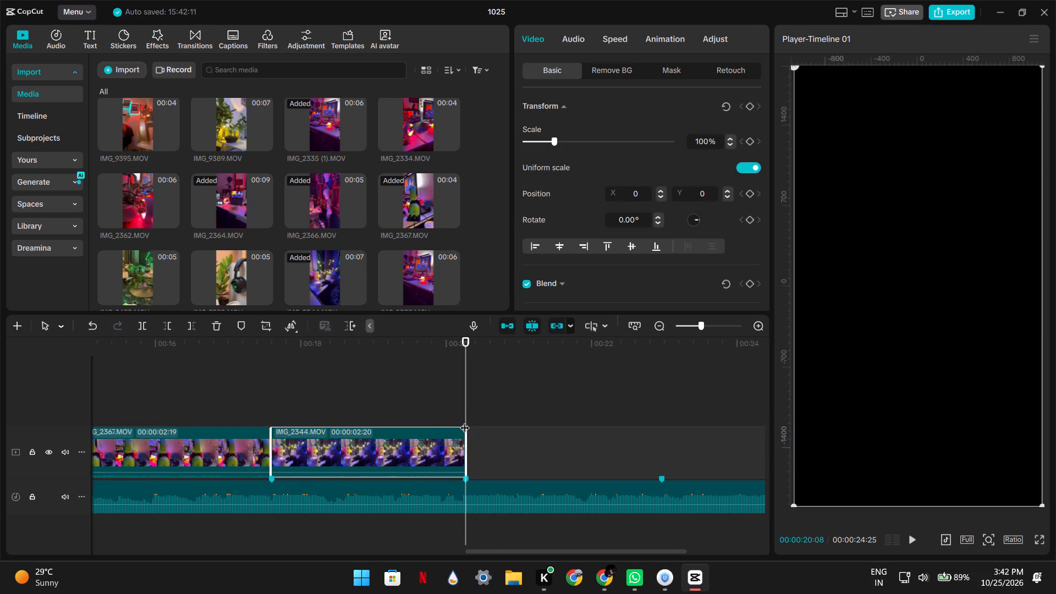
Add IMG_9591.MOV after IMG_2344.MOV and trim its end to the last beat marker, at 00:00:22:29.
scroll(436, 420, "left", 1)
scroll(375, 204, "up", 1)
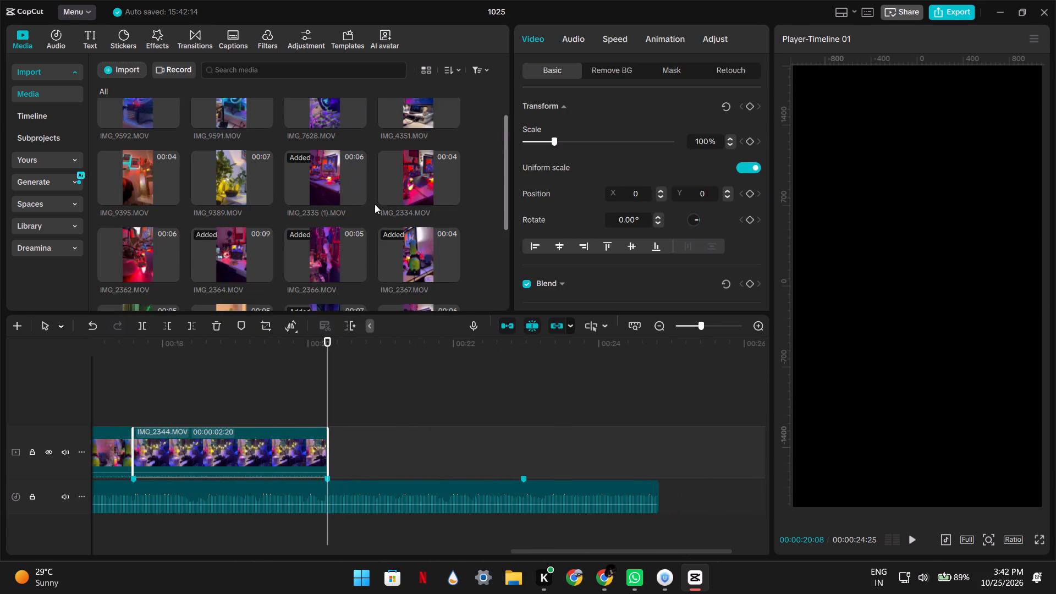
scroll(375, 204, "up", 1)
left_click_drag(260, 128, 341, 440)
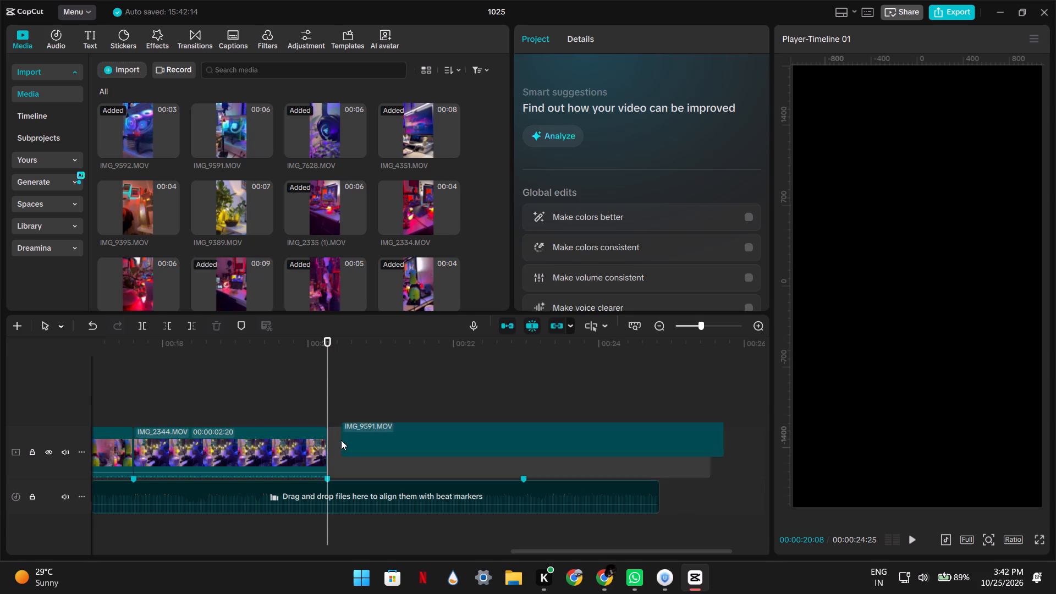
left_click_drag(323, 390, 517, 420)
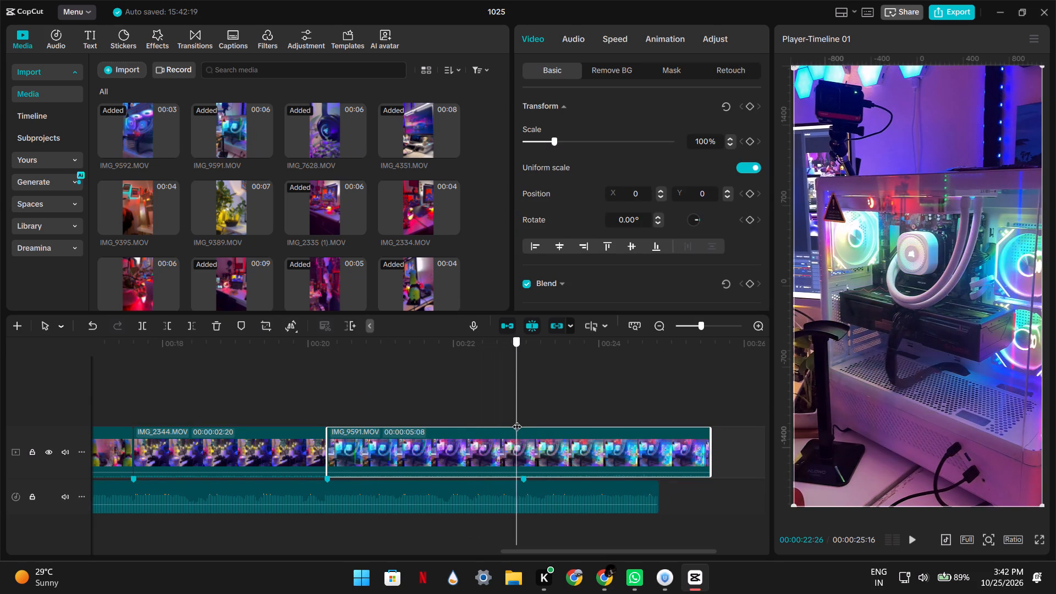
left_click_drag(517, 420, 522, 421)
key("w")
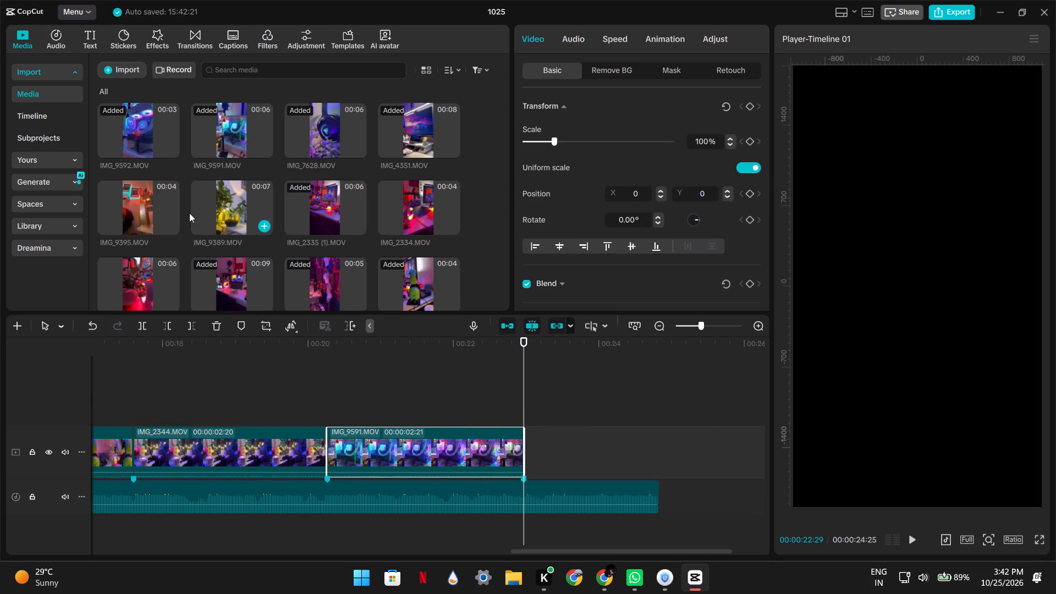
Add IMG_9395.MOV after IMG_9591.MOV and trim its end to the end of the audio, at 00:00:24:25.
scroll(178, 211, "right", 1)
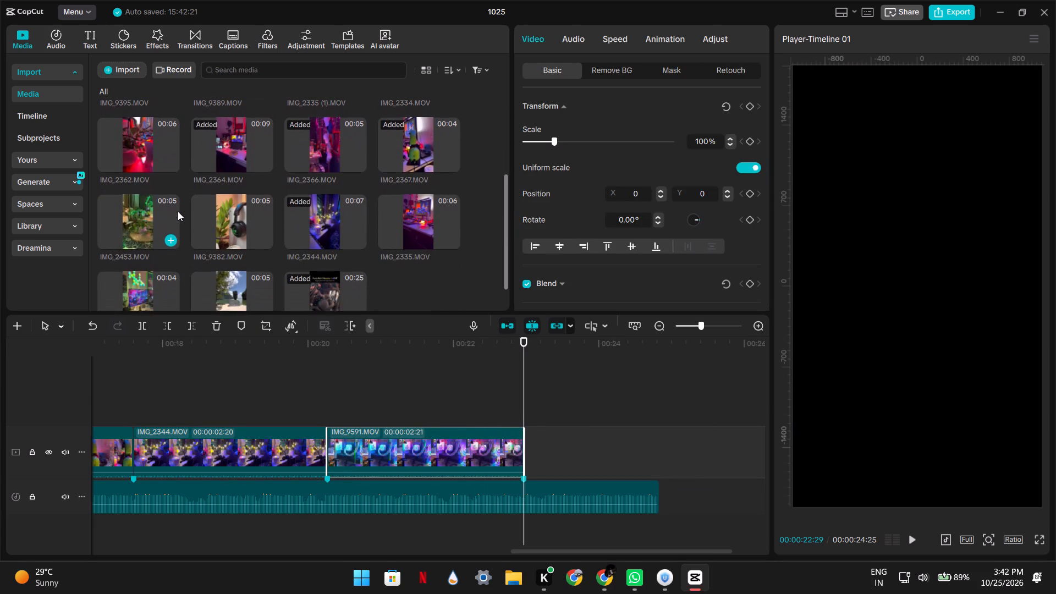
scroll(178, 211, "right", 2)
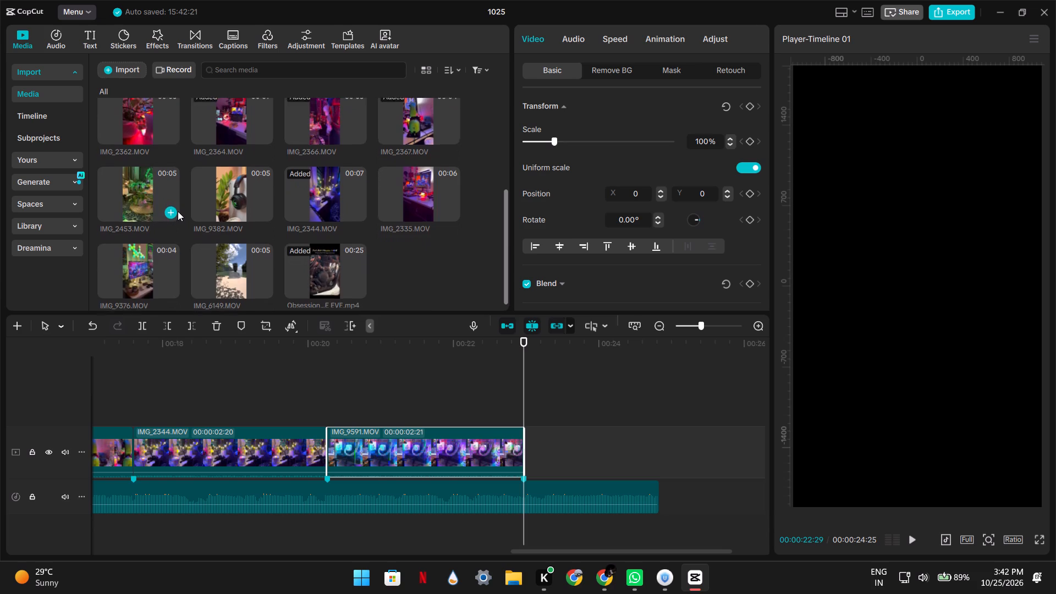
scroll(178, 211, "right", 1)
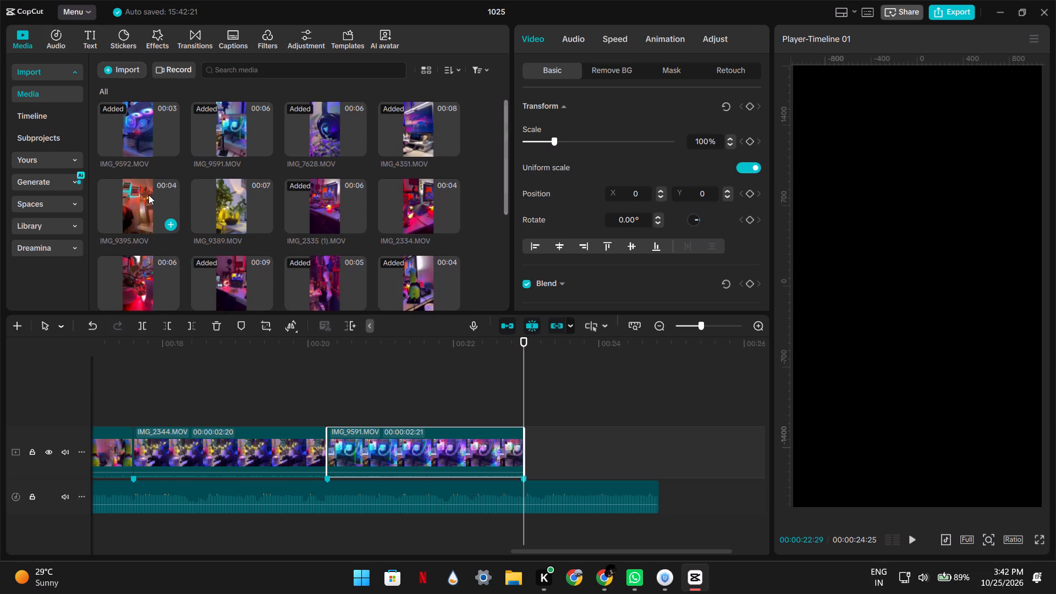
left_click(148, 195)
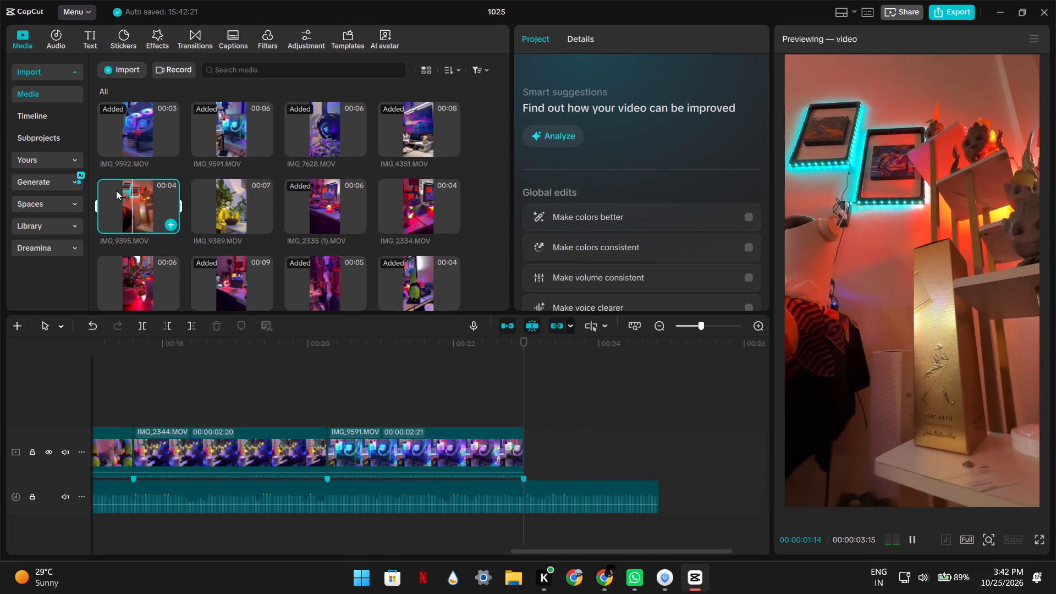
left_click_drag(129, 199, 564, 458)
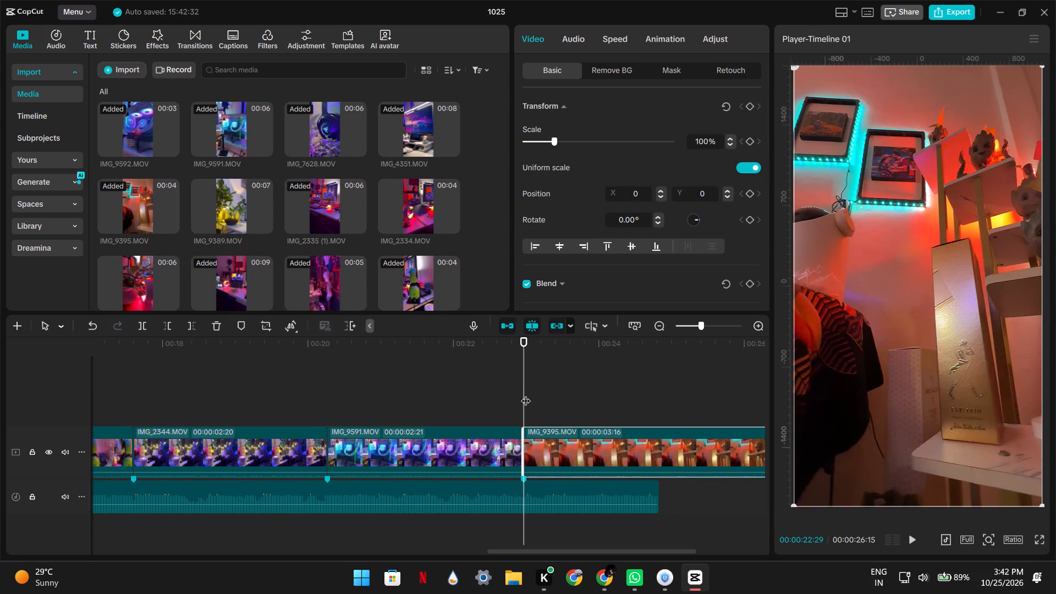
left_click_drag(525, 392, 658, 422)
key("w")
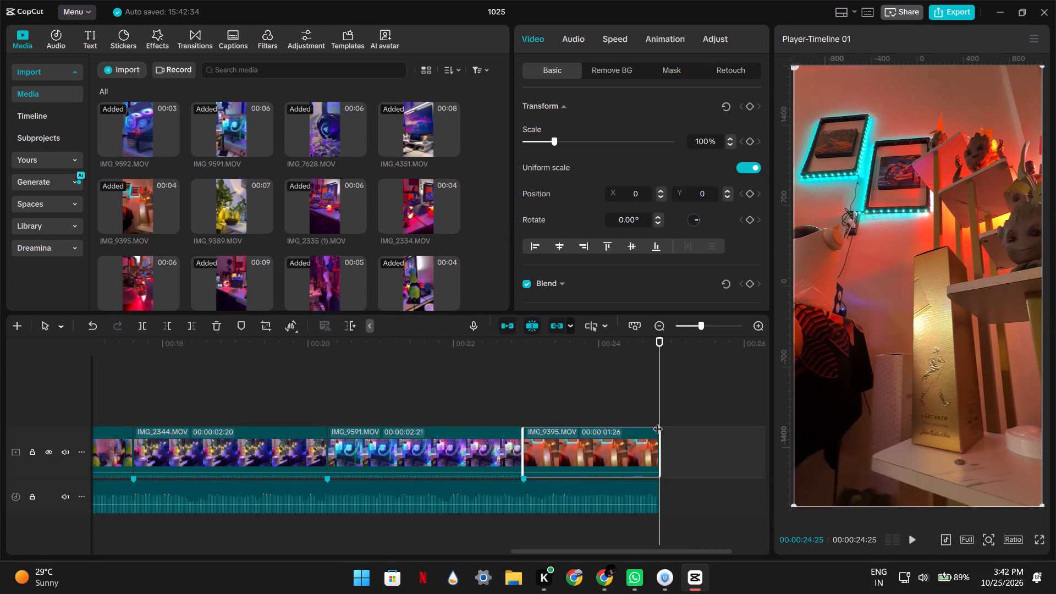
Play the whole timeline from the start to review the beat-matched cuts.
left_click(541, 394)
left_click_drag(541, 394, 0, 407)
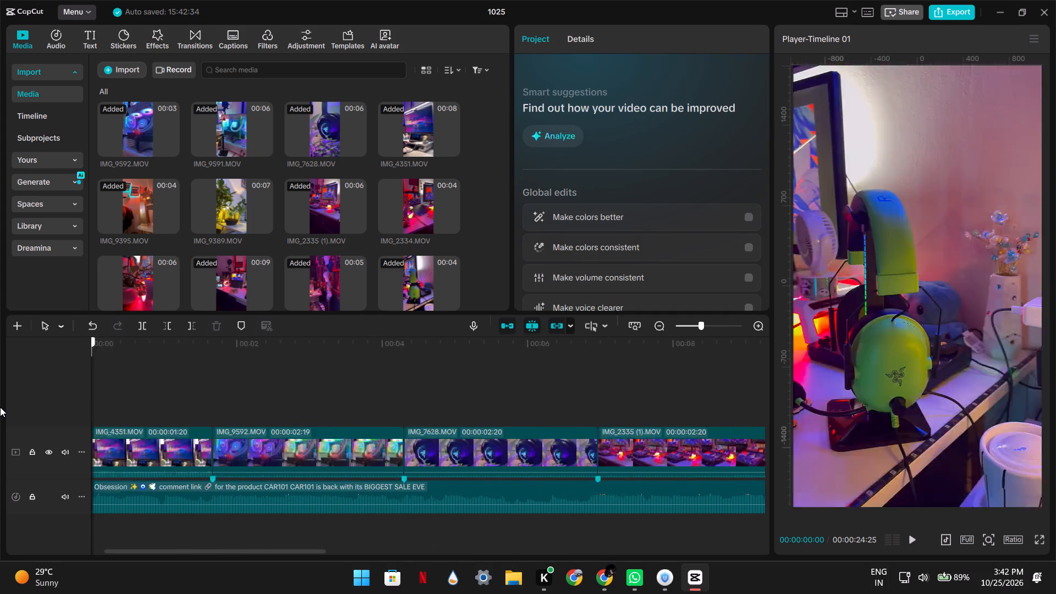
left_click_drag(0, 407, 0, 404)
key("space")
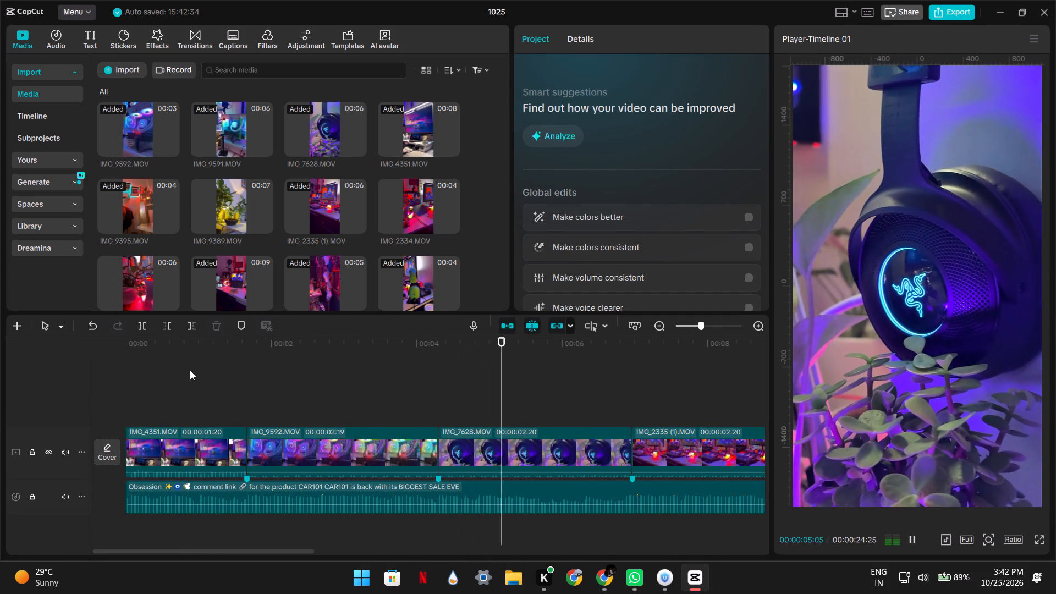
scroll(190, 370, "left", 1)
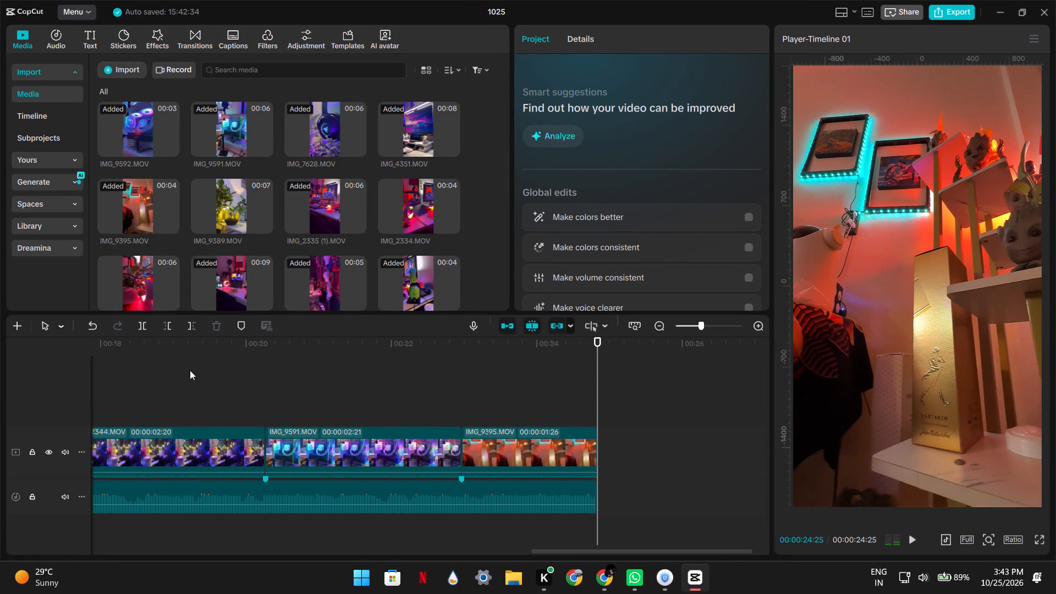
Slow the opening clip IMG_4351.MOV to 0.70x and trim its end to the first beat marker, at 00:00:01:20.
left_click(560, 391)
left_click_drag(560, 391, 0, 392)
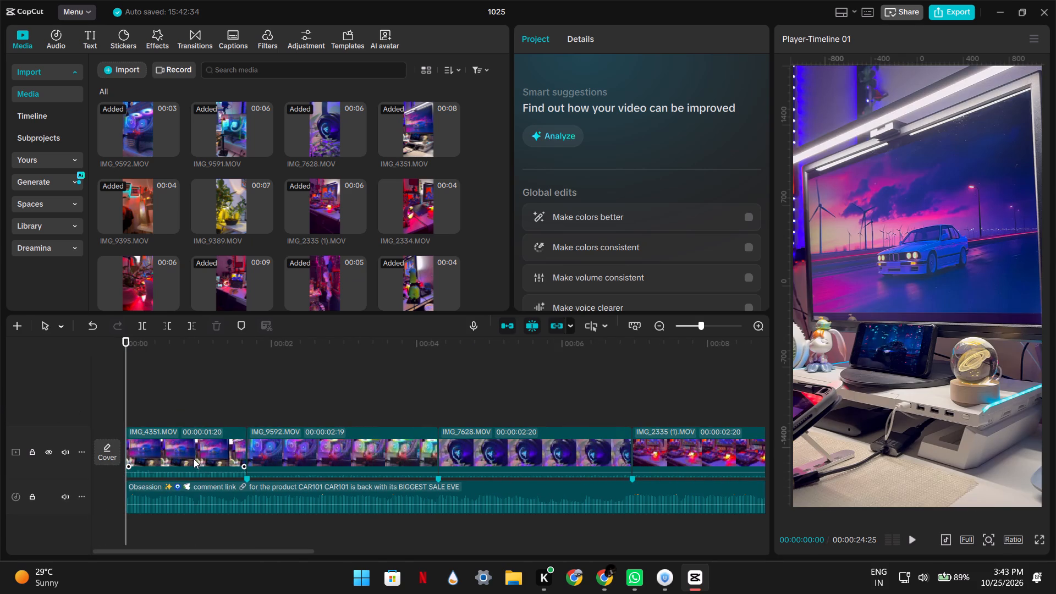
left_click(222, 435)
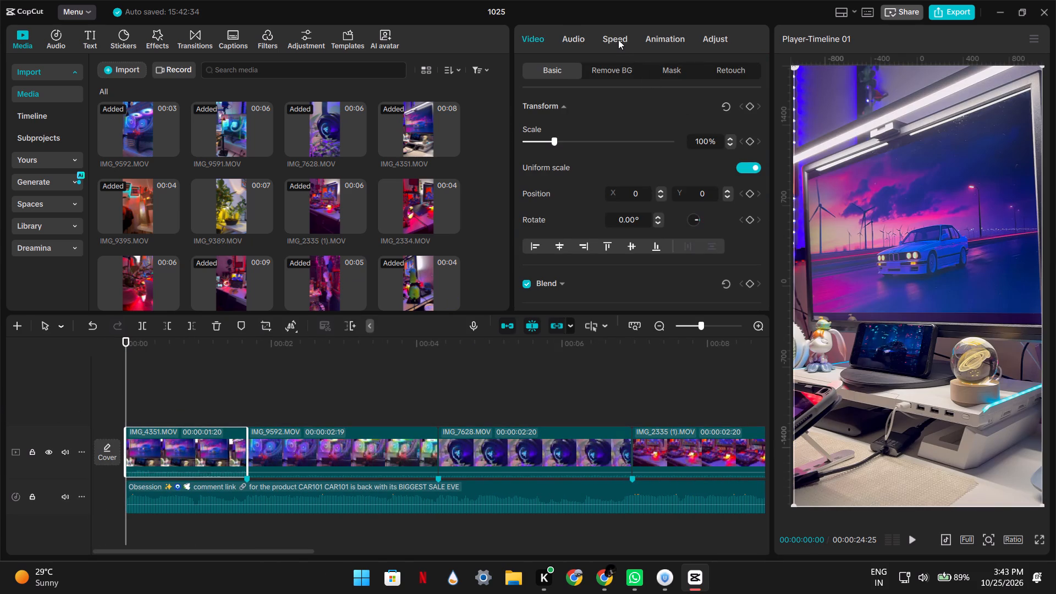
left_click(617, 37)
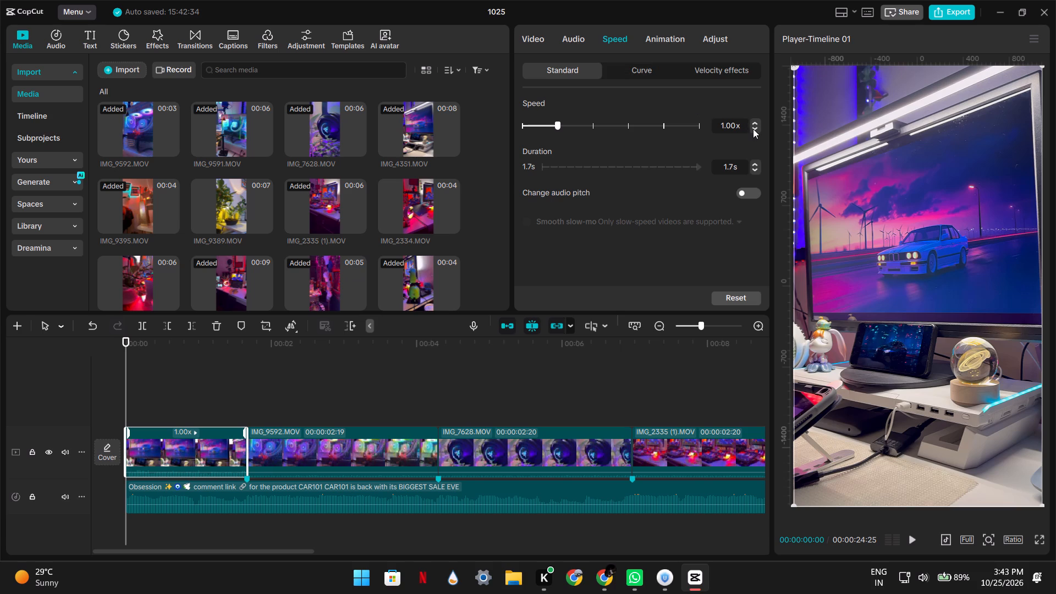
triple_click(753, 129)
key("space")
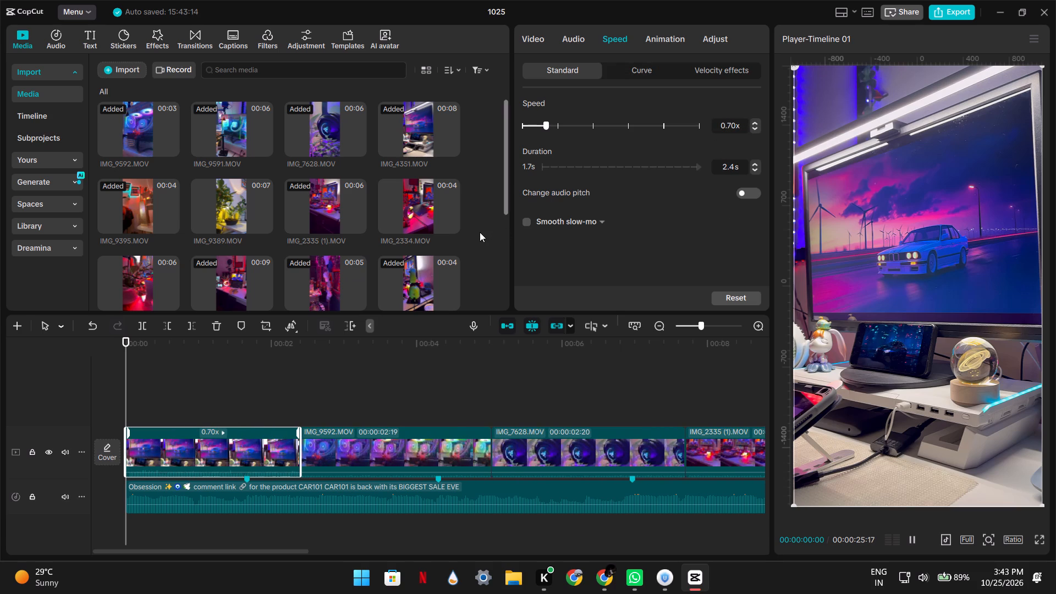
key("space")
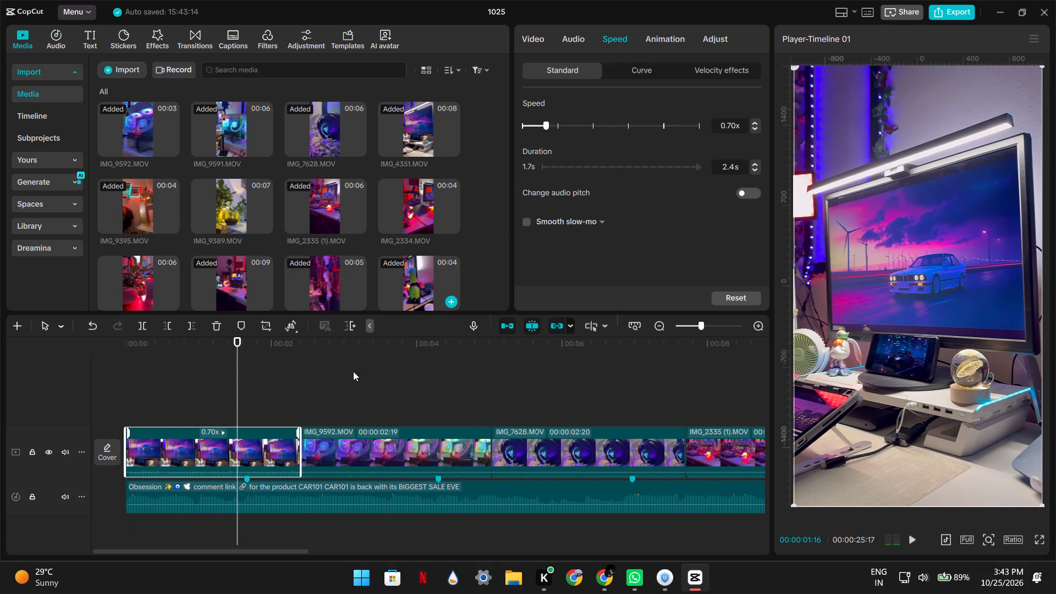
left_click_drag(238, 399, 246, 400)
key("w")
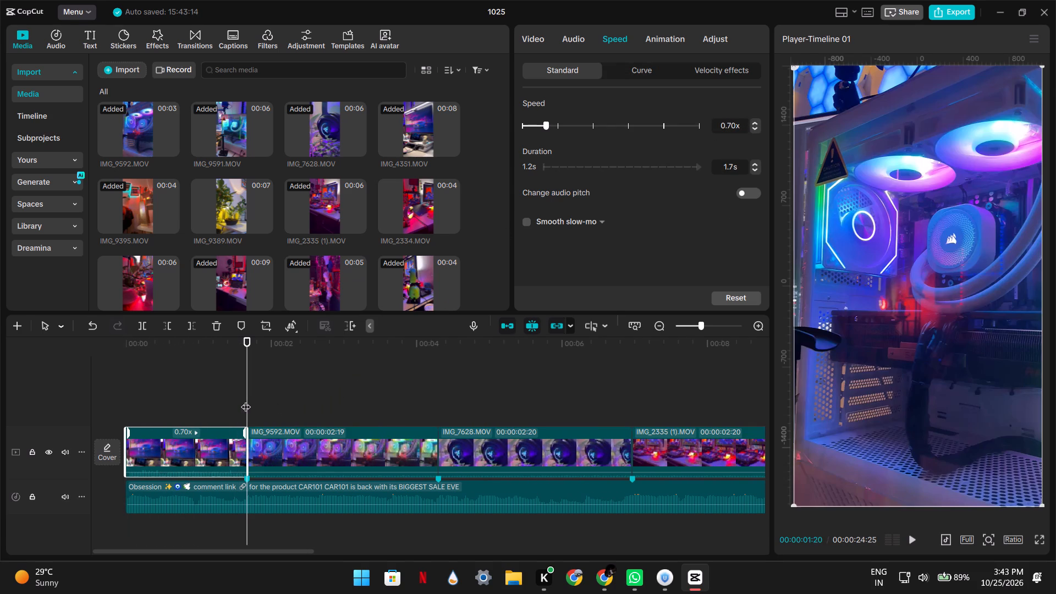
Apply Smooth slow-mo with Optical flow to IMG_4351.MOV and play back the first two clips.
left_click(530, 221)
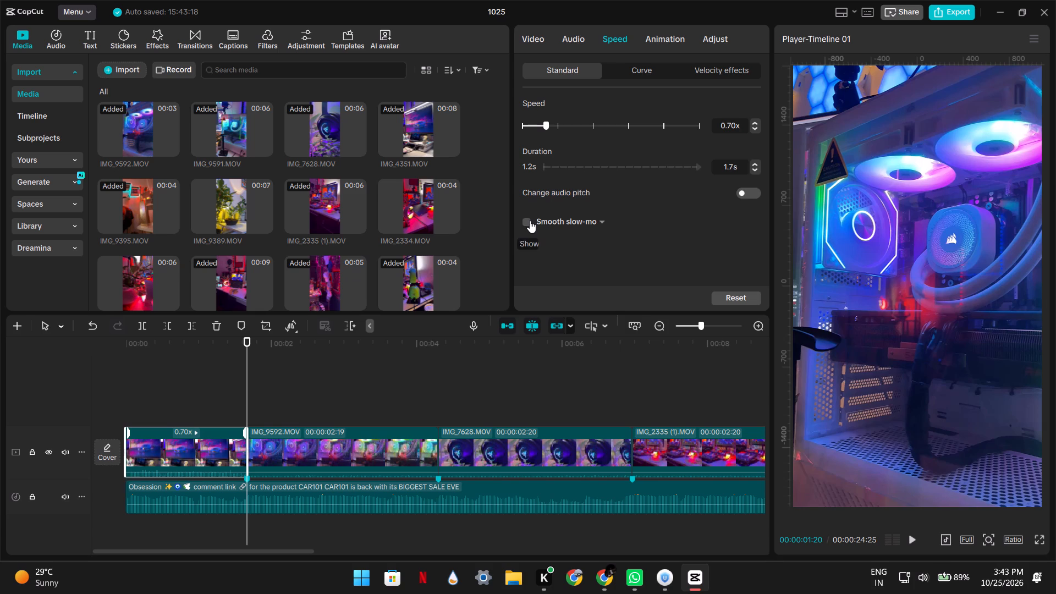
left_click(559, 245)
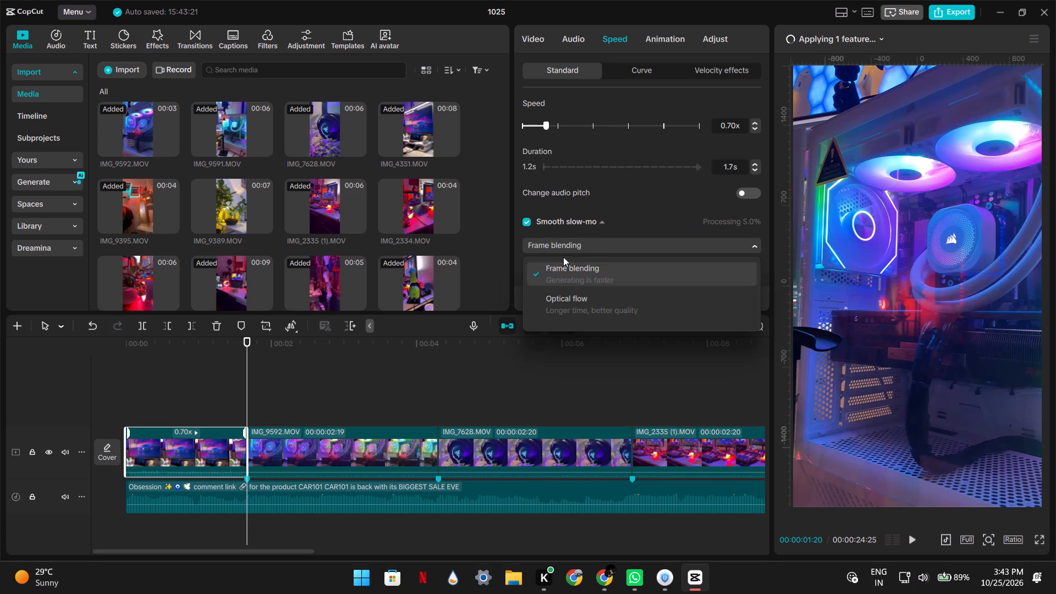
left_click(563, 295)
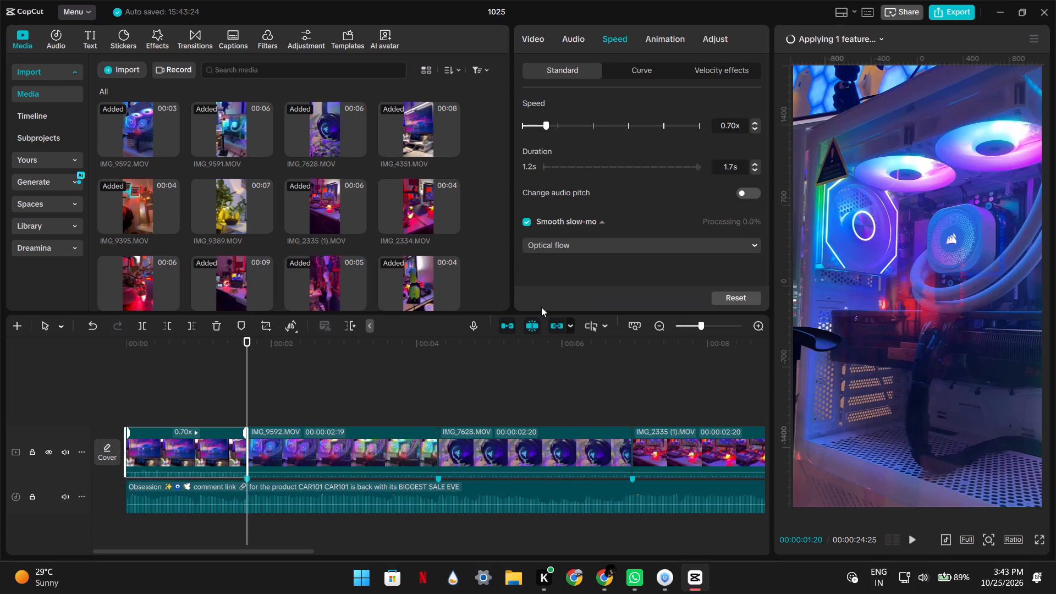
left_click(207, 405)
key("space")
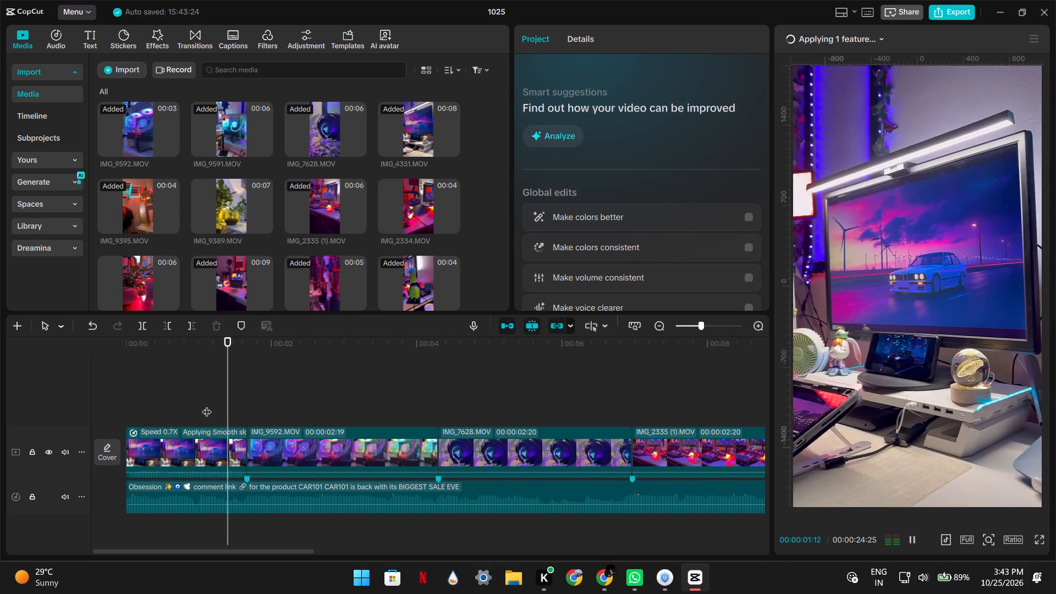
key("space")
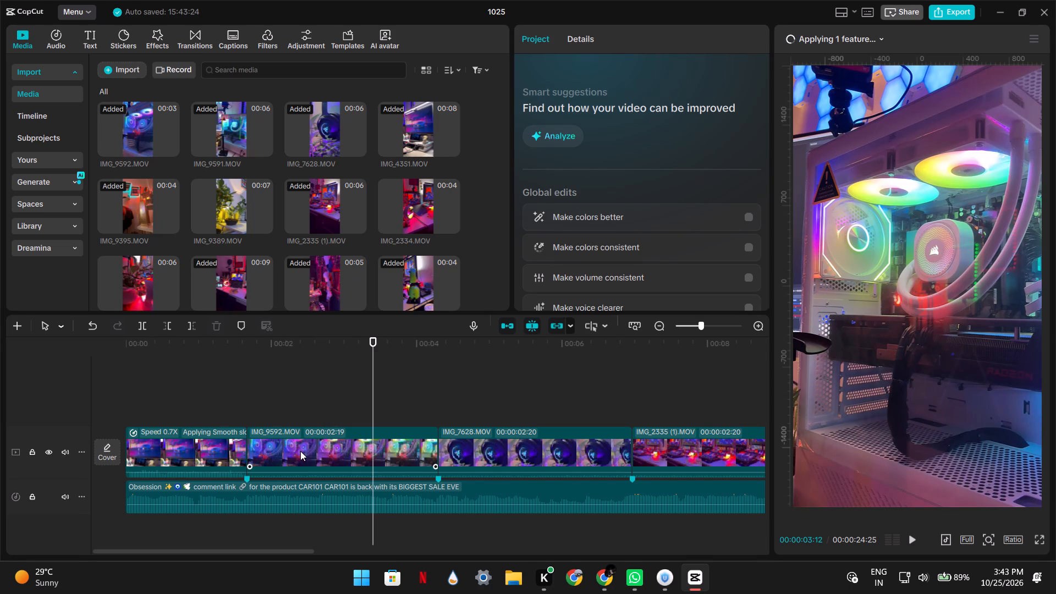
Stabilize IMG_9592.MOV with the level set to Most stable.
left_click(329, 453)
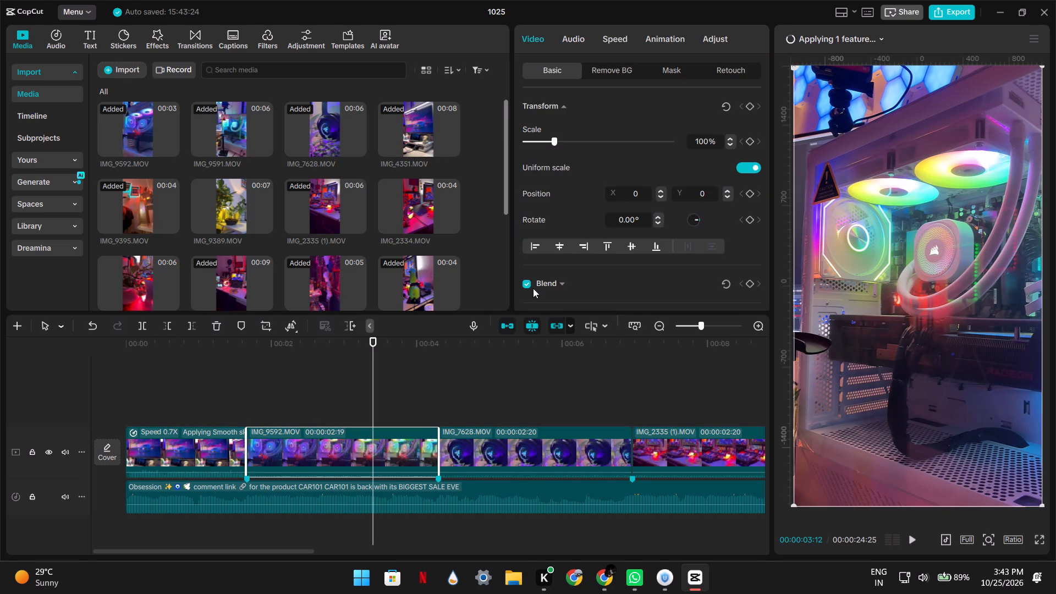
scroll(556, 272, "down", 1)
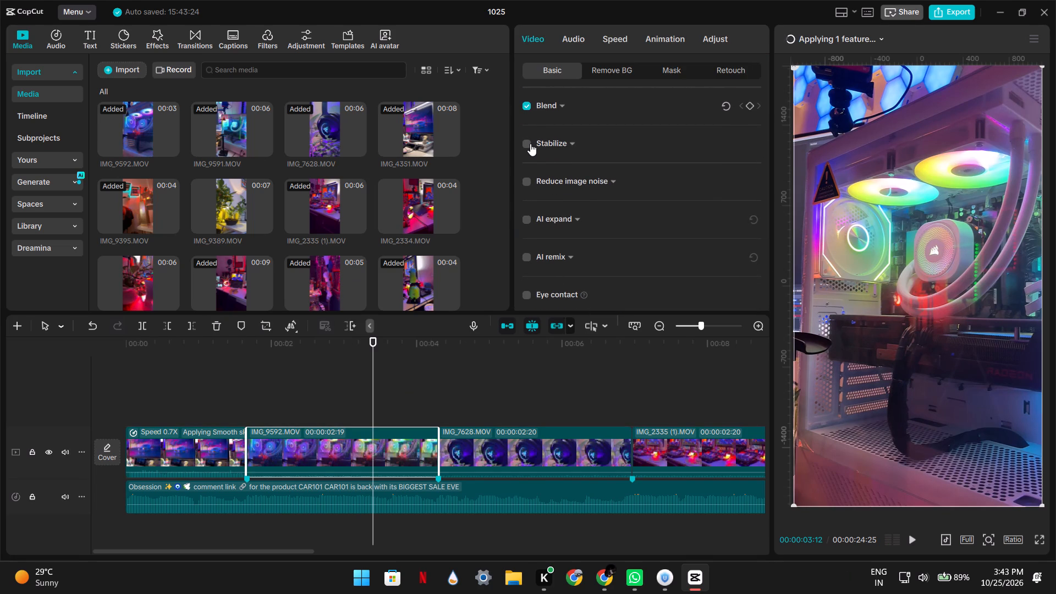
left_click(530, 144)
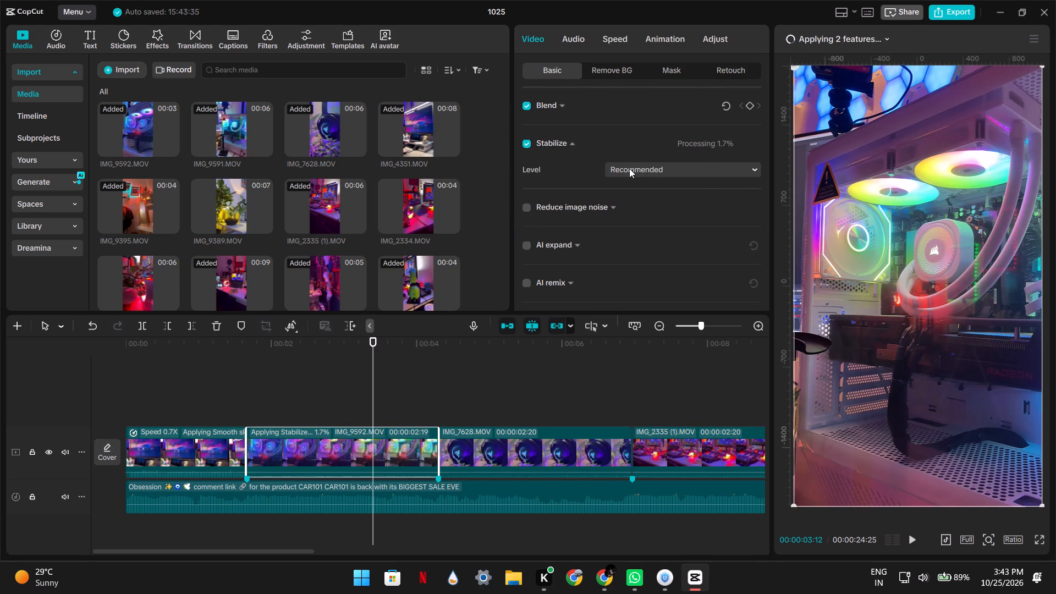
left_click(629, 168)
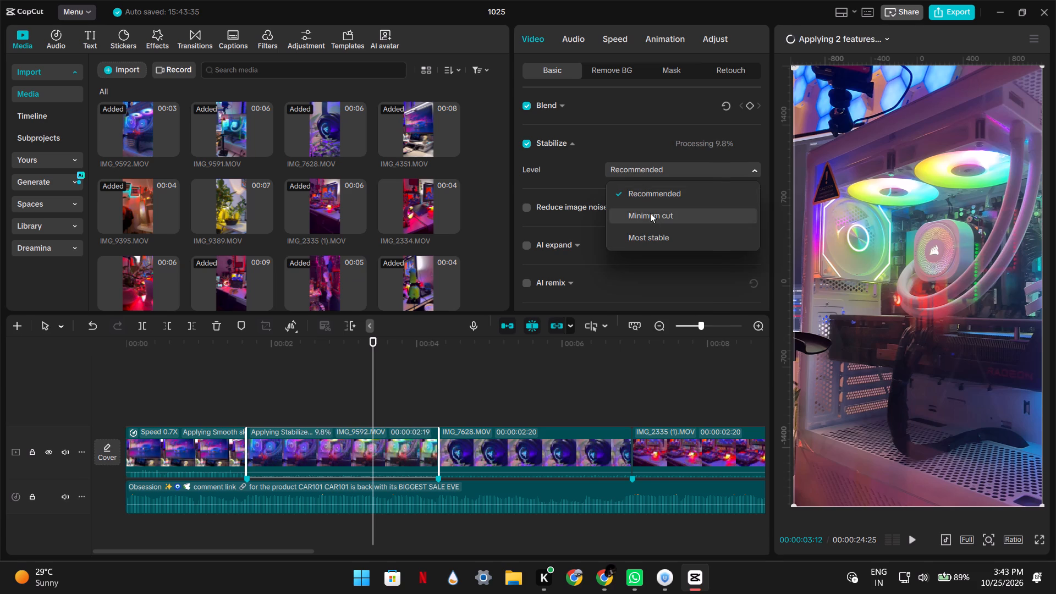
left_click(650, 235)
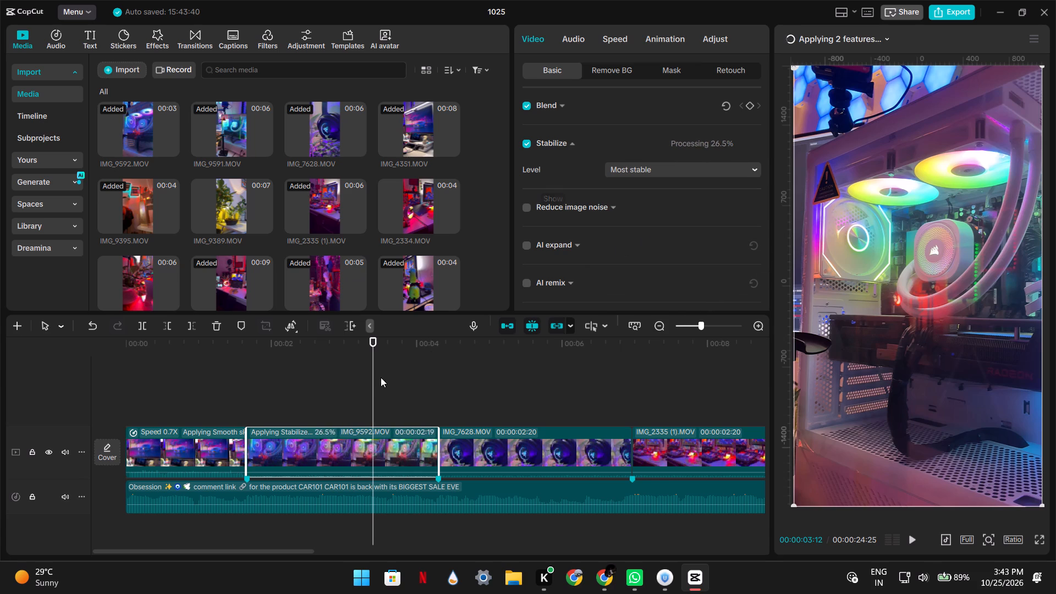
Check the Smooth slow-mo processing on IMG_4351.MOV and play back the stabilized IMG_9592.MOV.
left_click(212, 448)
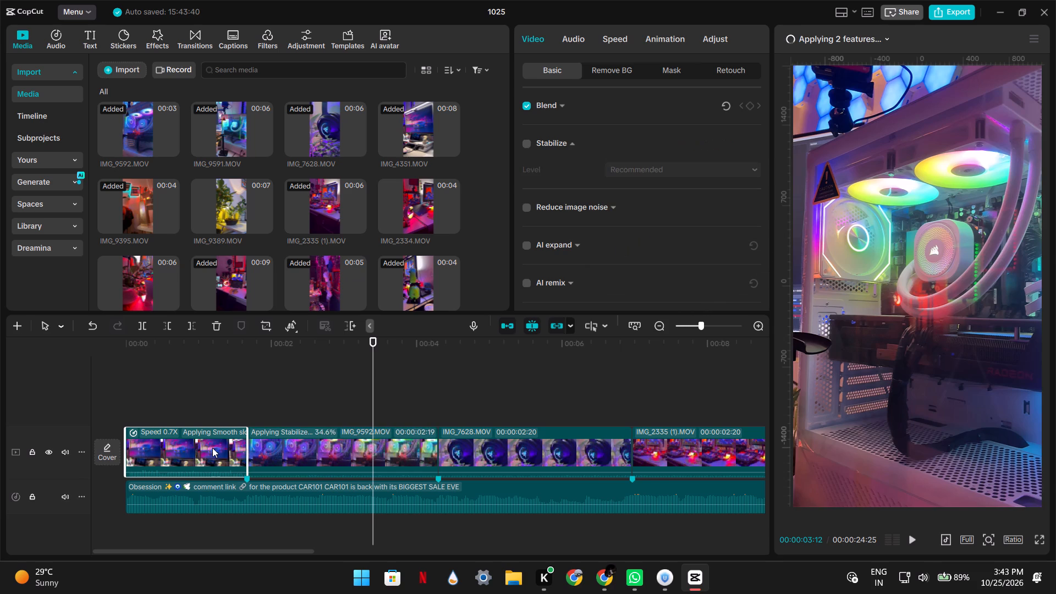
scroll(568, 202, "up", 4)
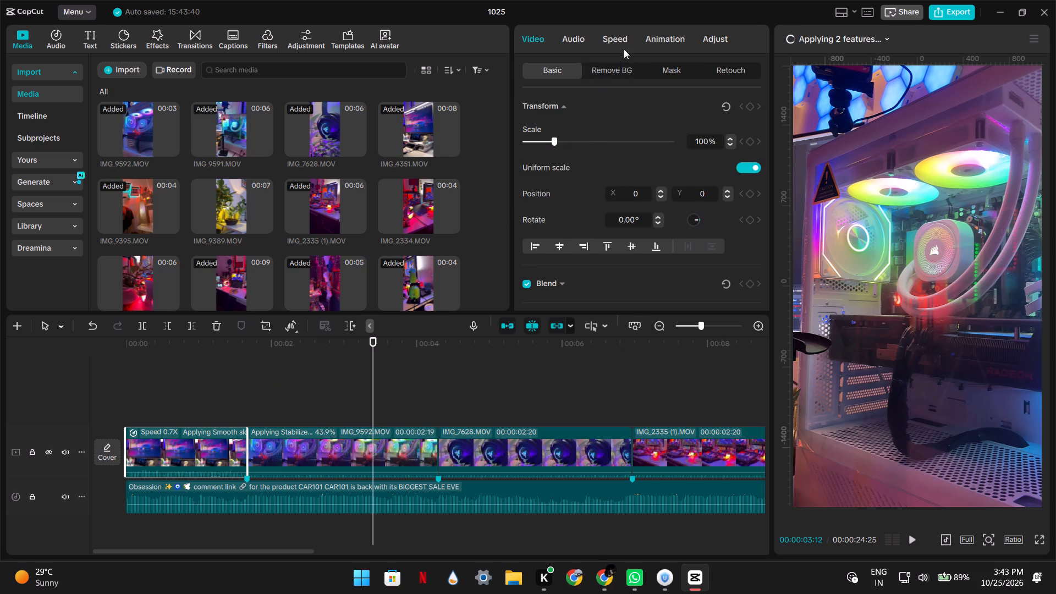
left_click(618, 40)
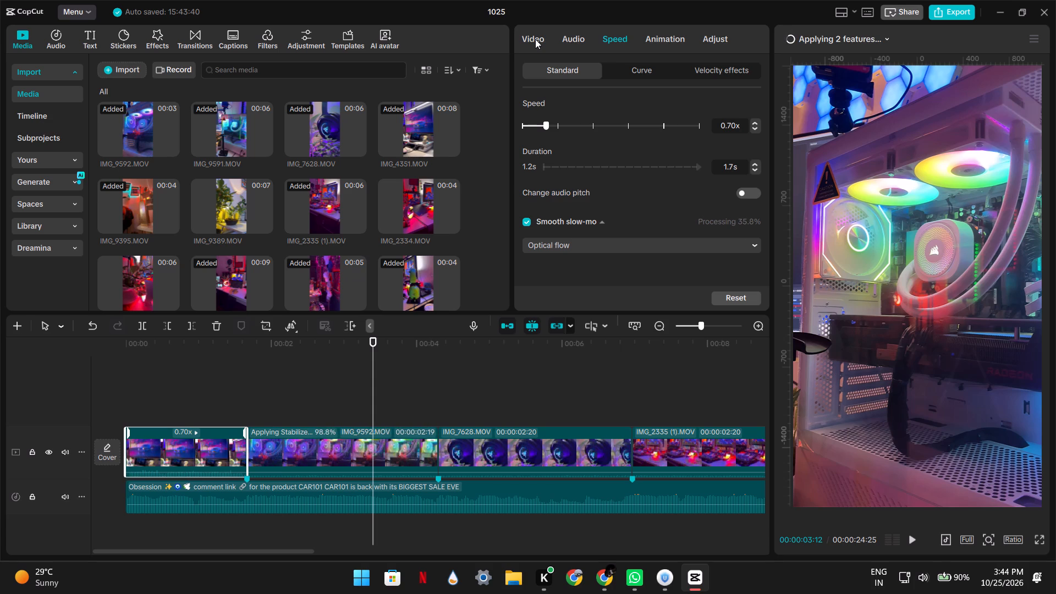
left_click(218, 403)
key("space")
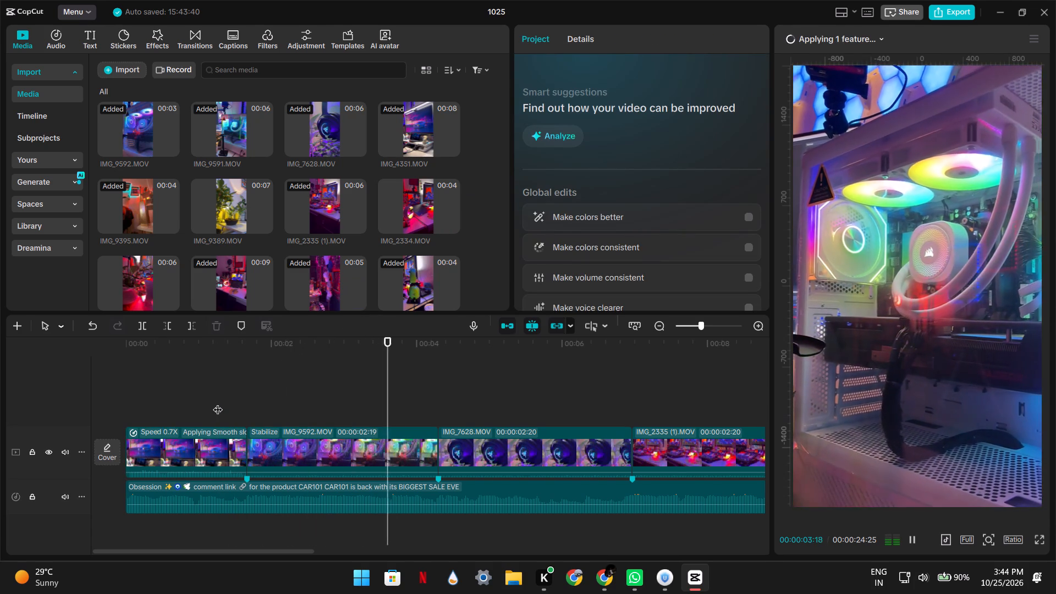
key("space")
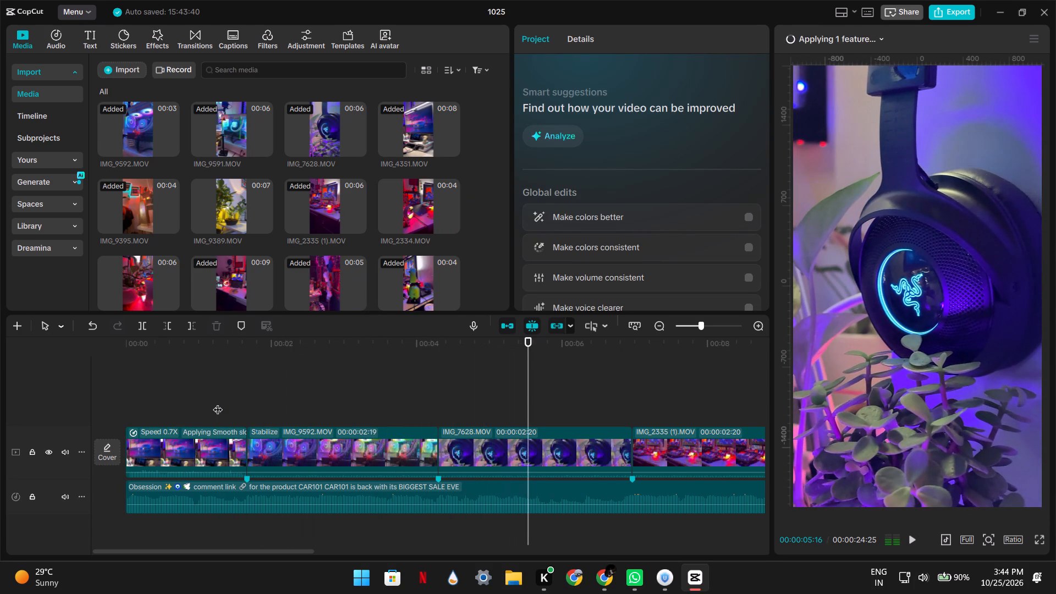
left_click(249, 411)
key("space")
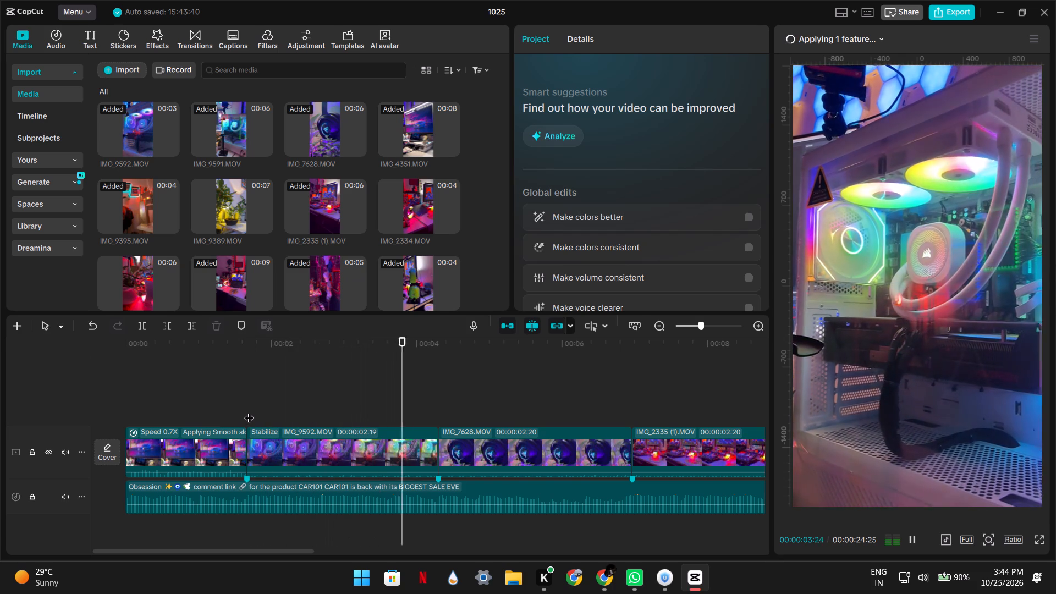
key("space")
Slow IMG_9592.MOV to 0.90x and trim its end to the second beat marker, at 00:00:04:09.
left_click(316, 452)
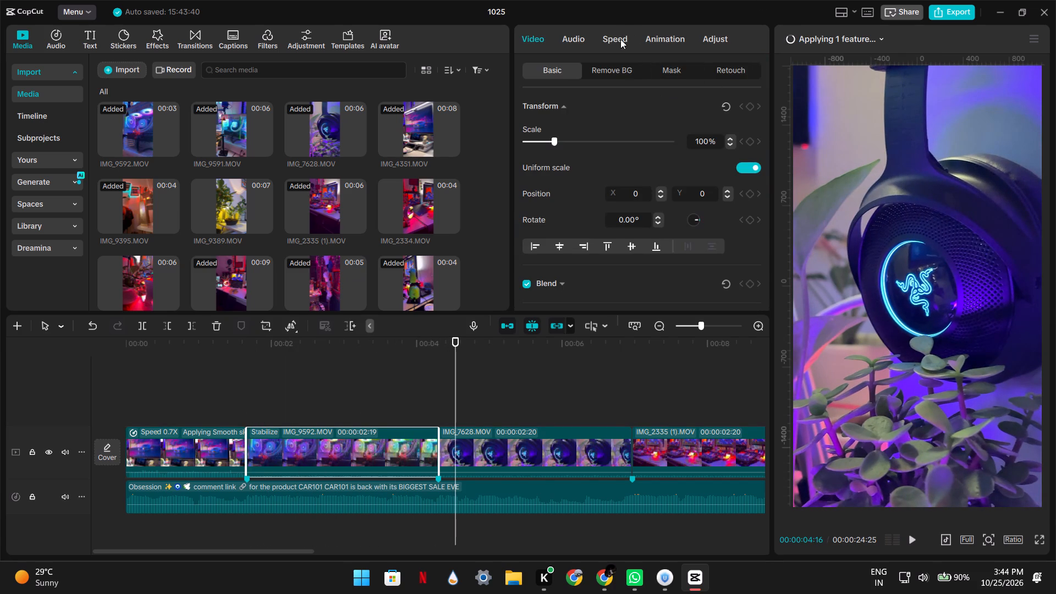
left_click(620, 39)
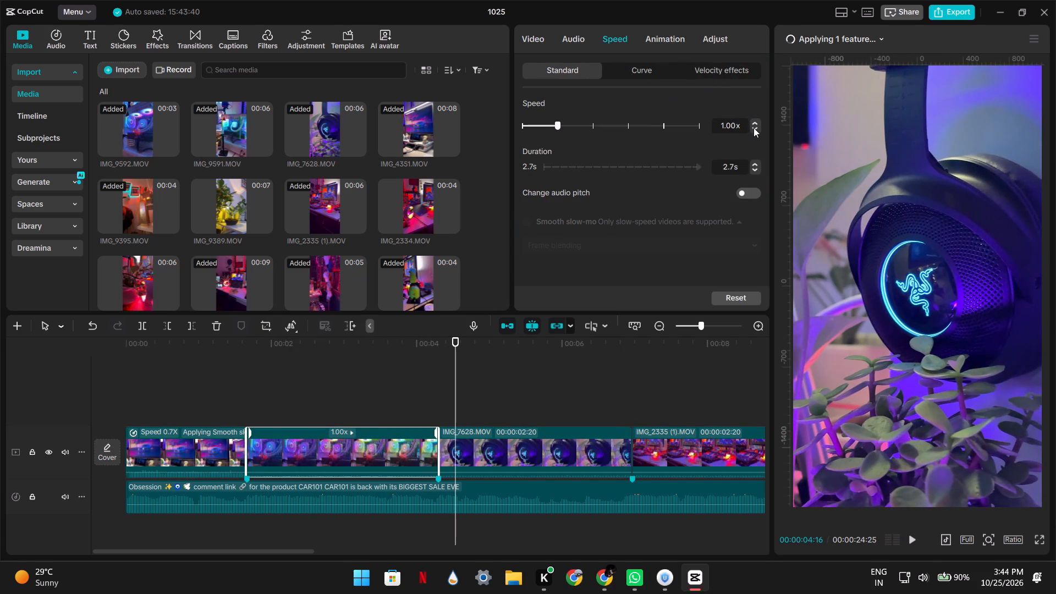
left_click(754, 128)
left_click_drag(456, 353, 439, 356)
key("w")
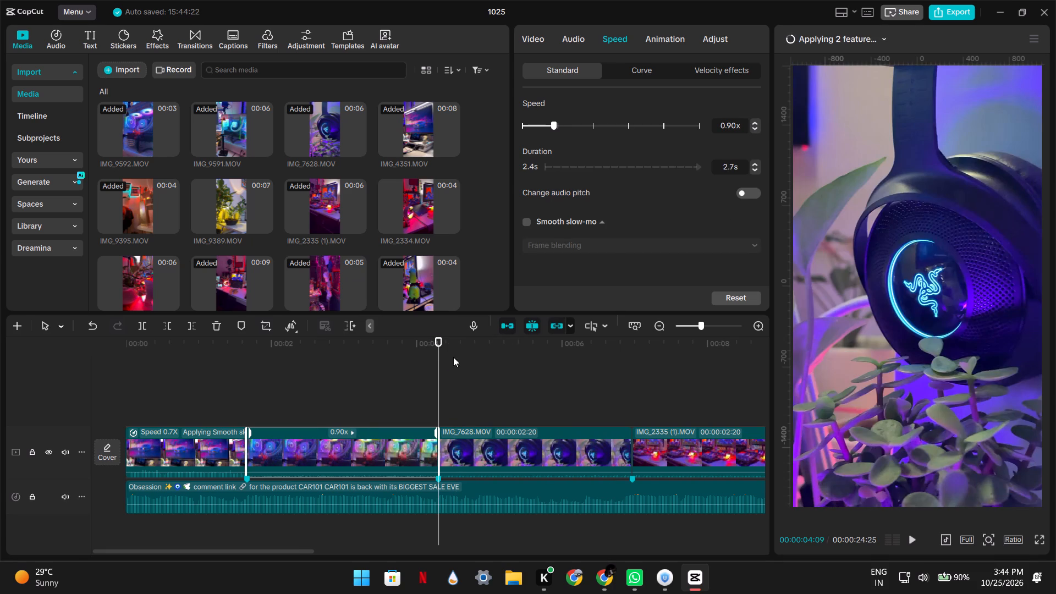
Apply Smooth slow-mo with Optical flow to IMG_9592.MOV.
left_click(527, 221)
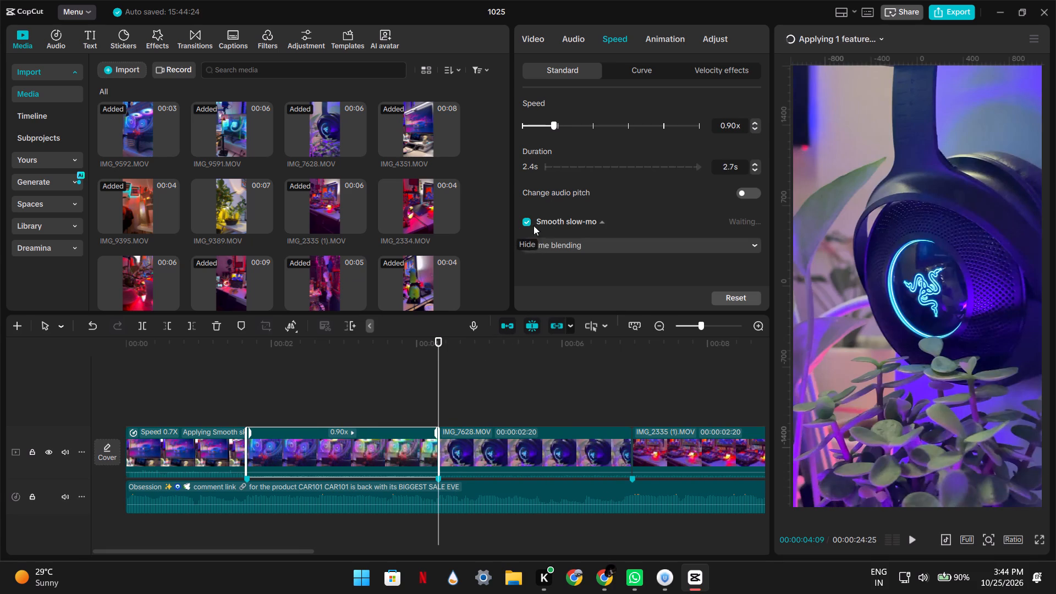
left_click(552, 241)
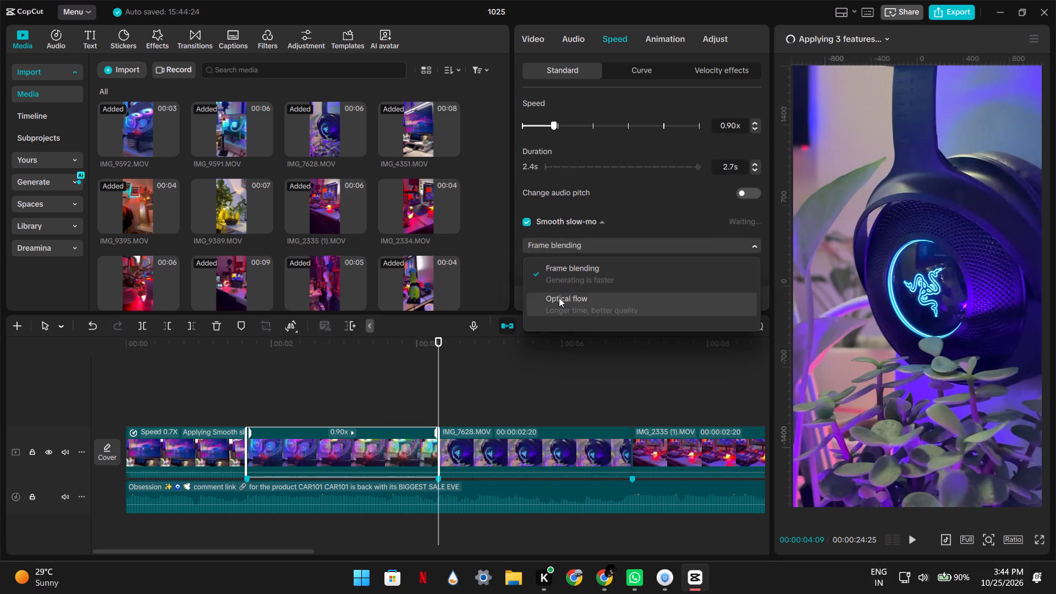
left_click(559, 298)
Stabilize IMG_4351.MOV with the level set to Most stable and check the processing progress.
left_click(185, 400)
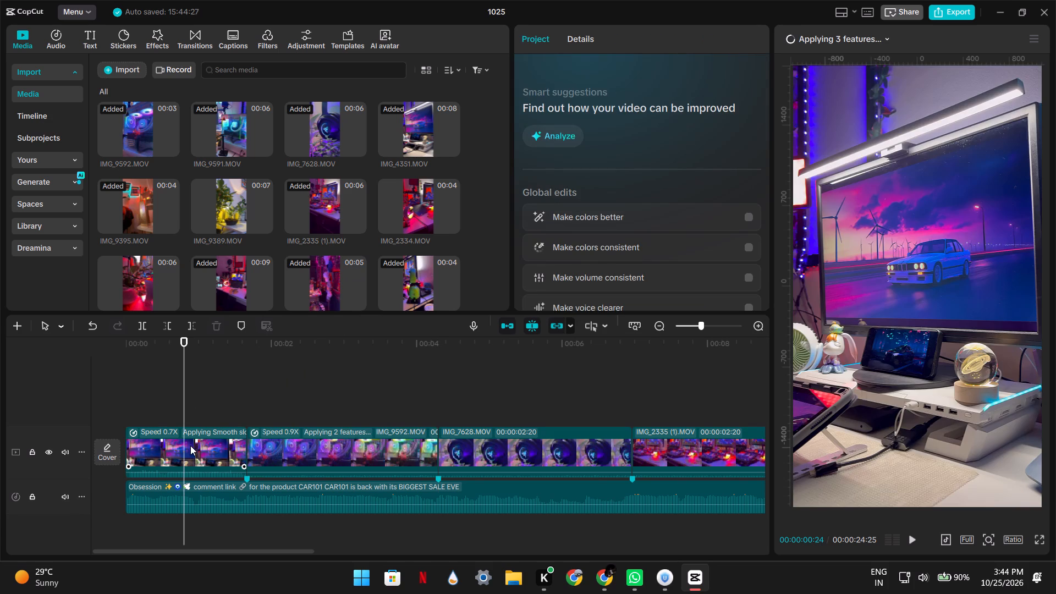
left_click(190, 446)
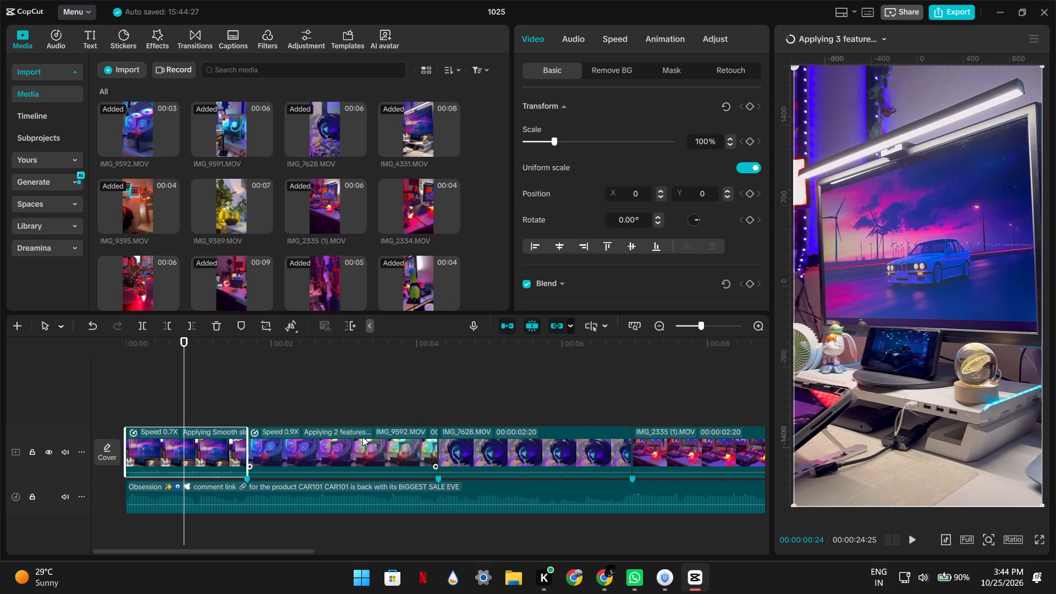
left_click(362, 437)
left_click(197, 459)
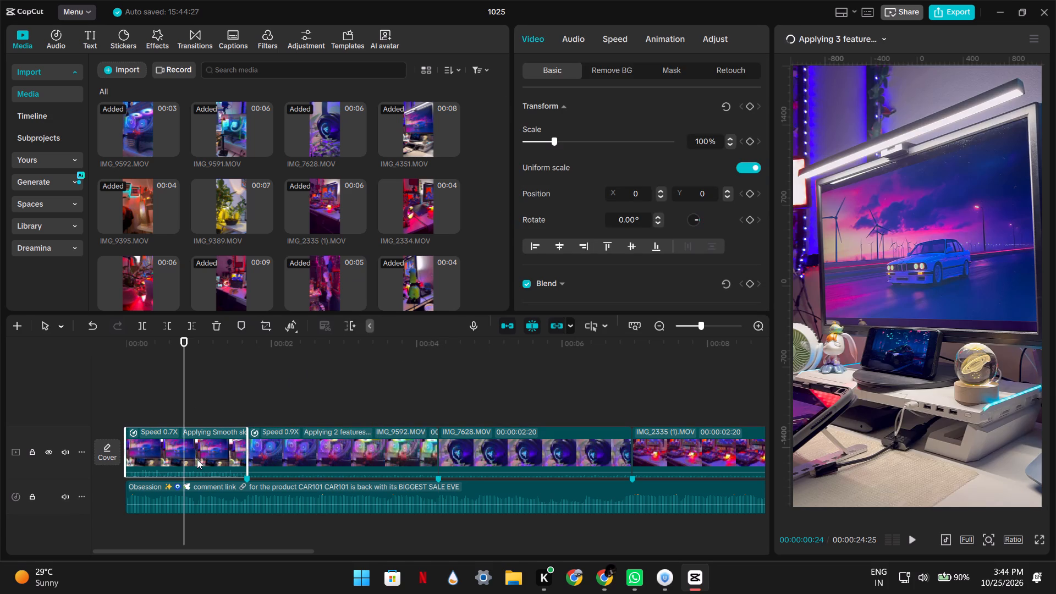
scroll(568, 232, "down", 1)
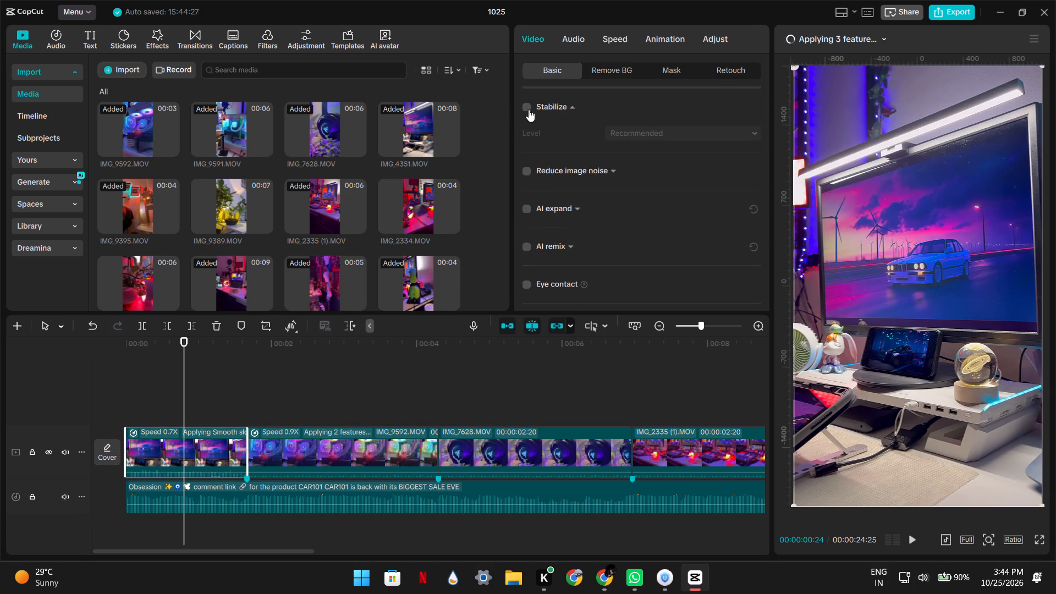
left_click(526, 108)
left_click(642, 131)
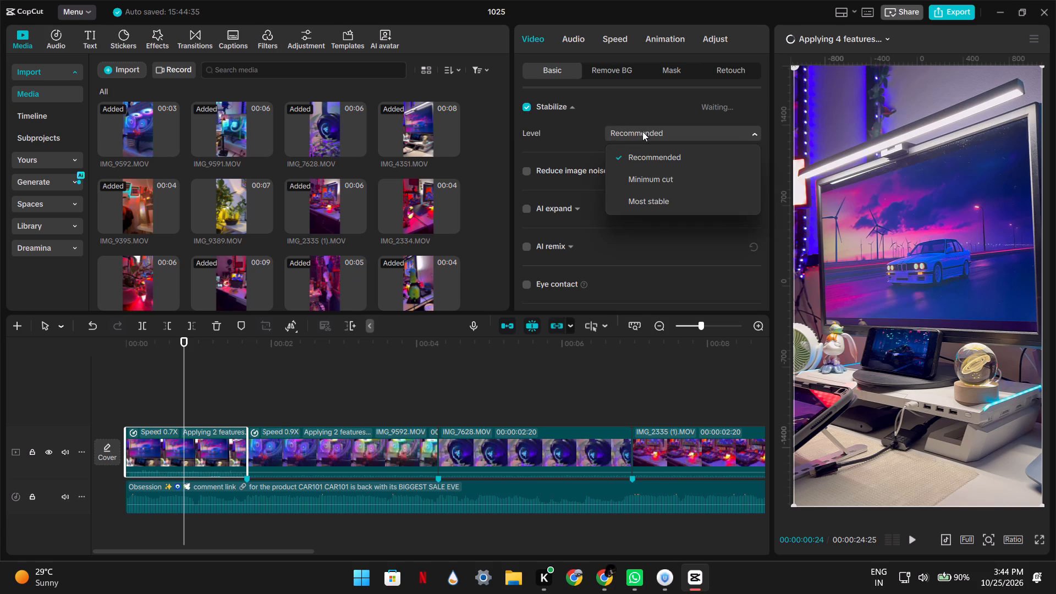
left_click(639, 203)
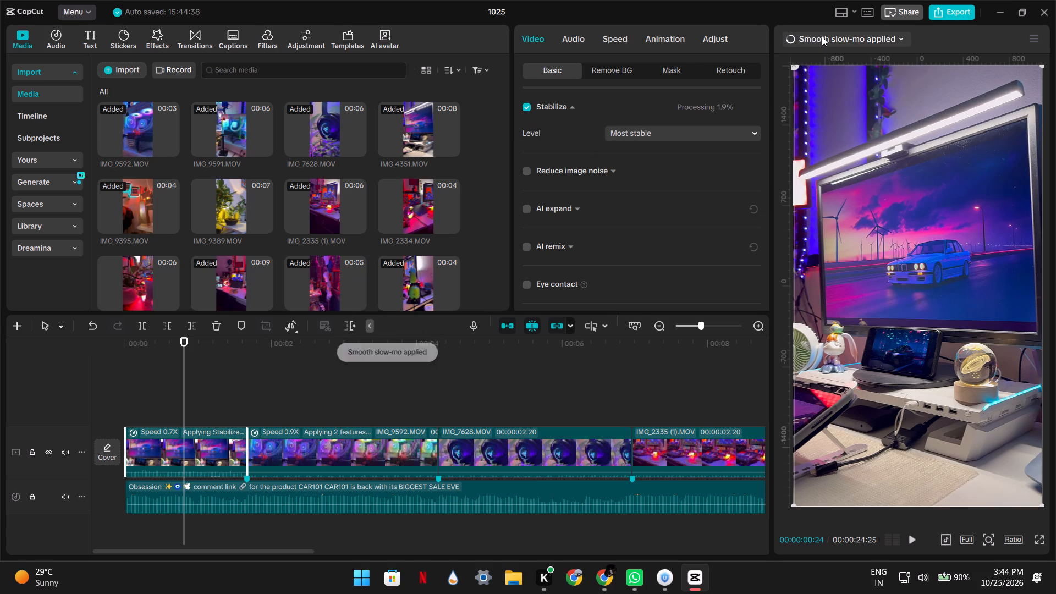
left_click(827, 37)
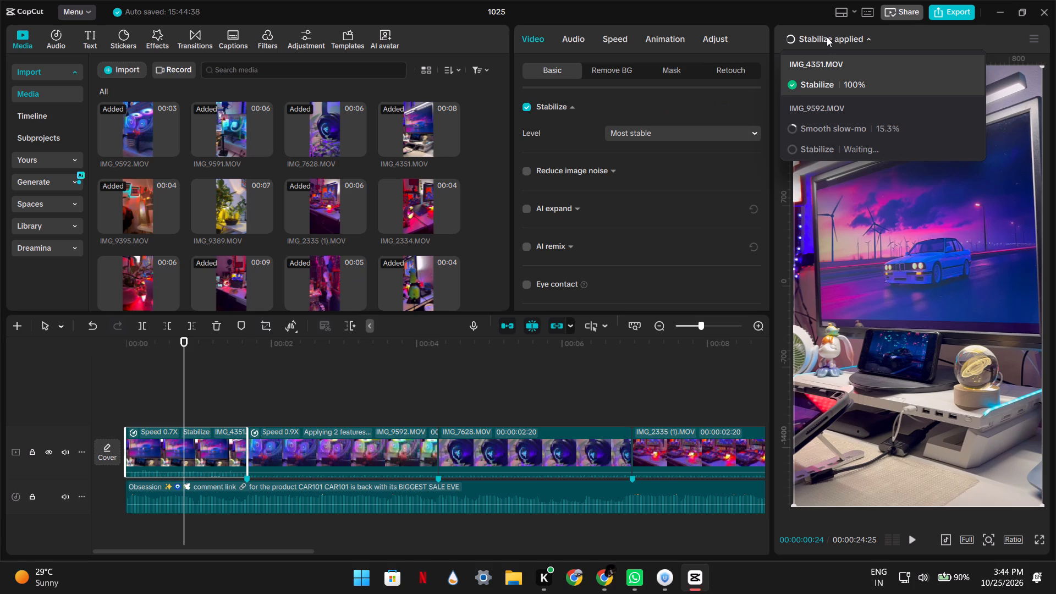
left_click(827, 37)
Select all the video clips on the main track and lower their volume to -∞ dB.
scroll(402, 392, "down", 2, "ctrl")
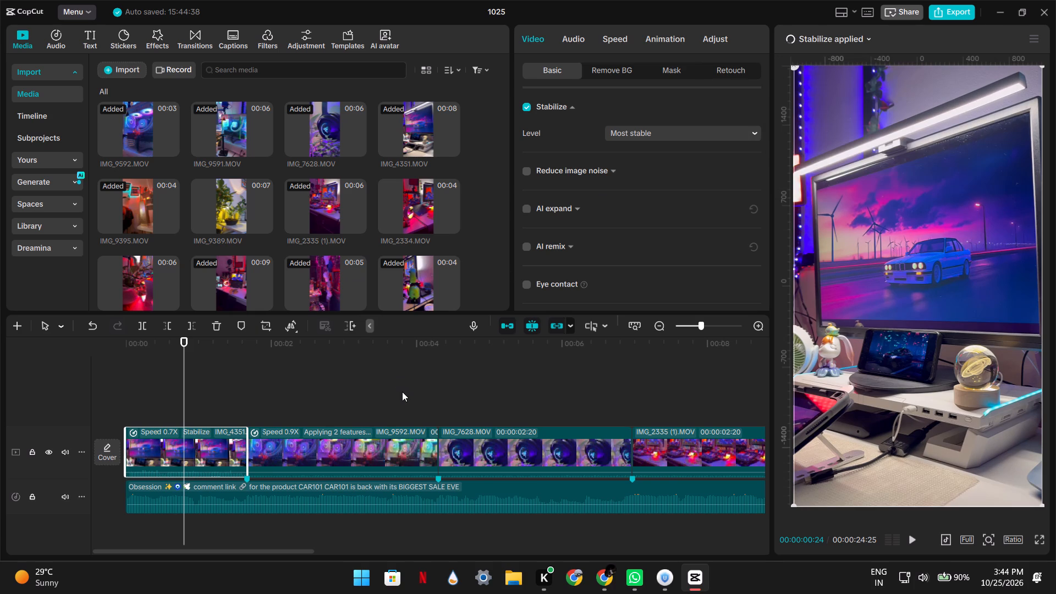
scroll(402, 392, "down", 3, "ctrl")
scroll(402, 392, "down", 20, "ctrl")
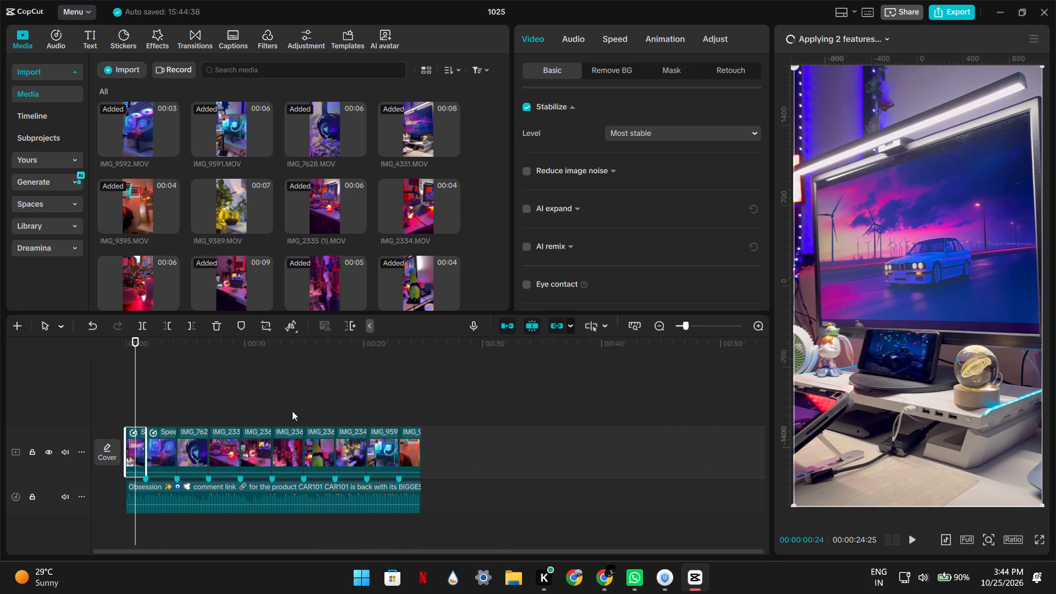
left_click_drag(129, 403, 365, 416)
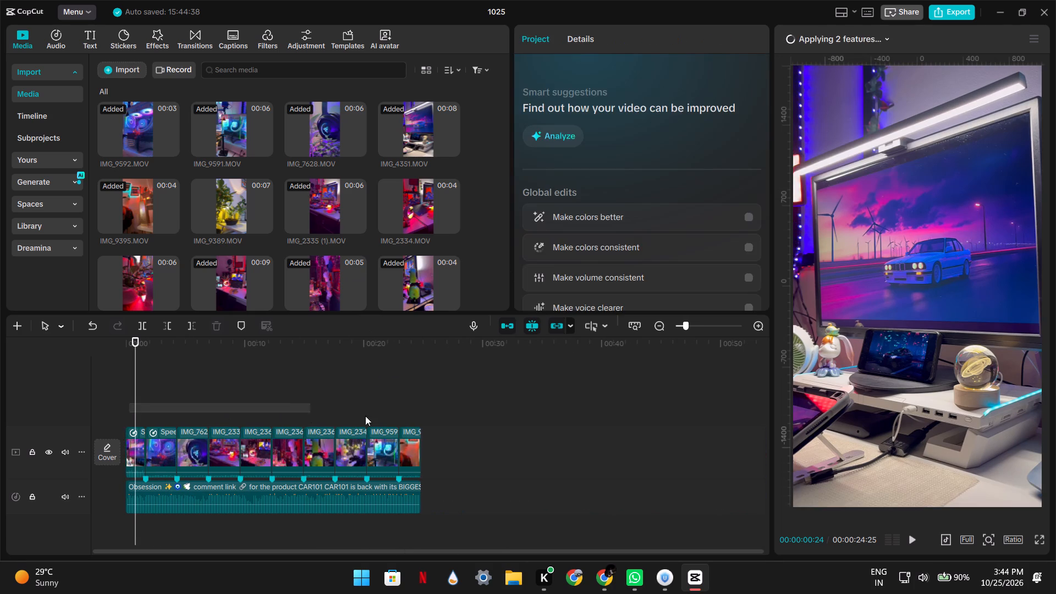
left_click_drag(365, 416, 428, 447)
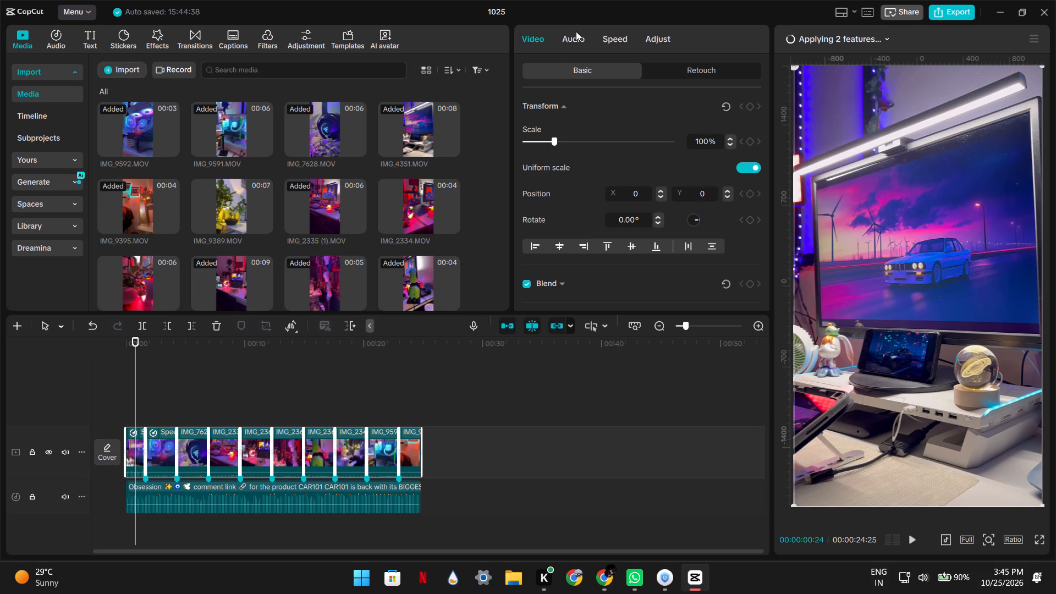
left_click(577, 35)
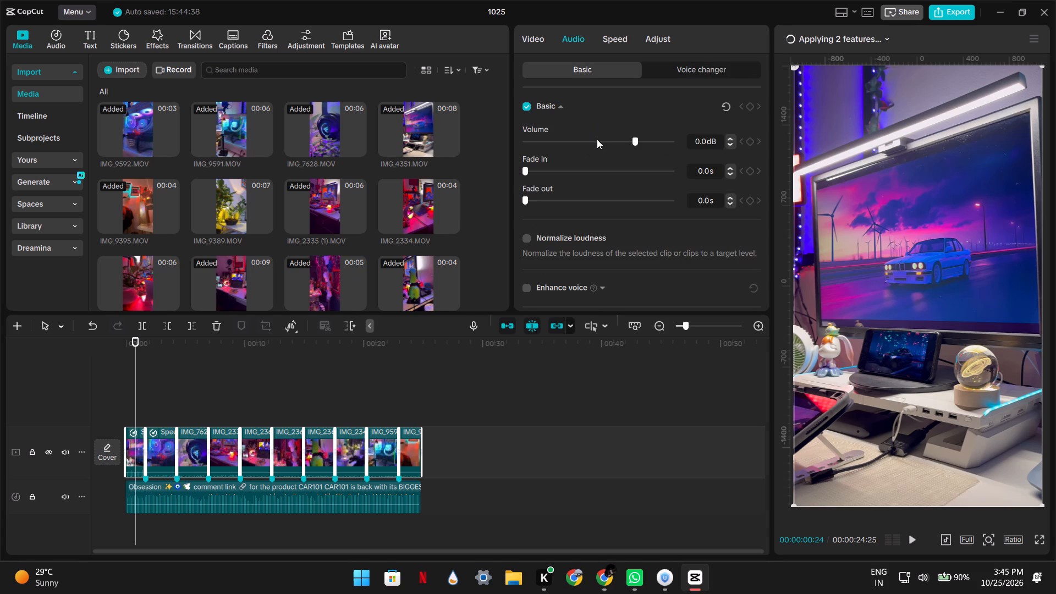
left_click_drag(597, 139, 360, 159)
Review the speed and Smooth slow-mo settings of IMG_4351.MOV.
scroll(240, 418, "up", 4, "ctrl")
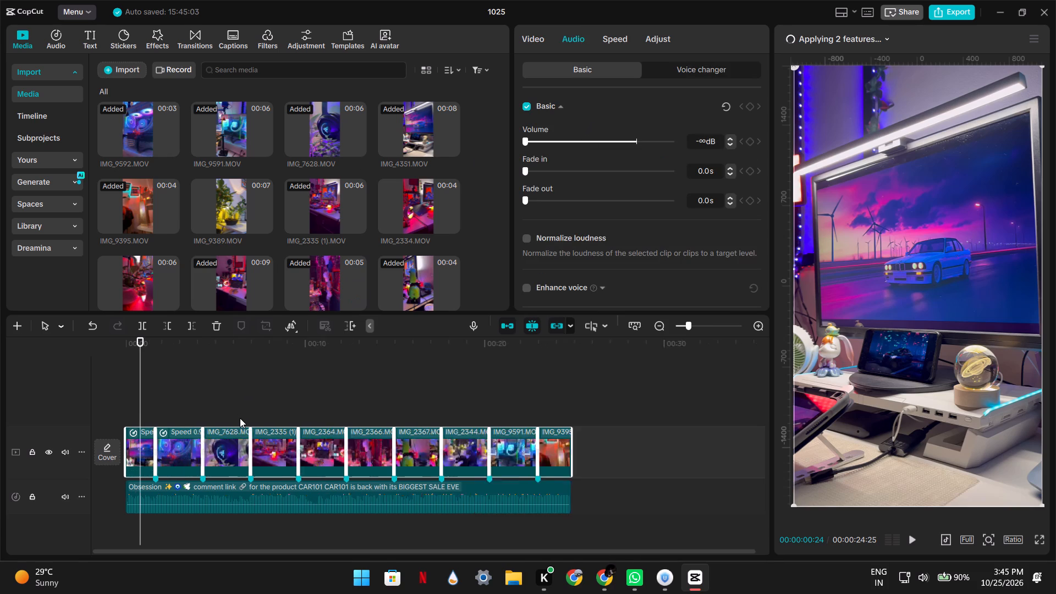
scroll(240, 418, "up", 18, "ctrl")
scroll(240, 418, "up", 8, "ctrl")
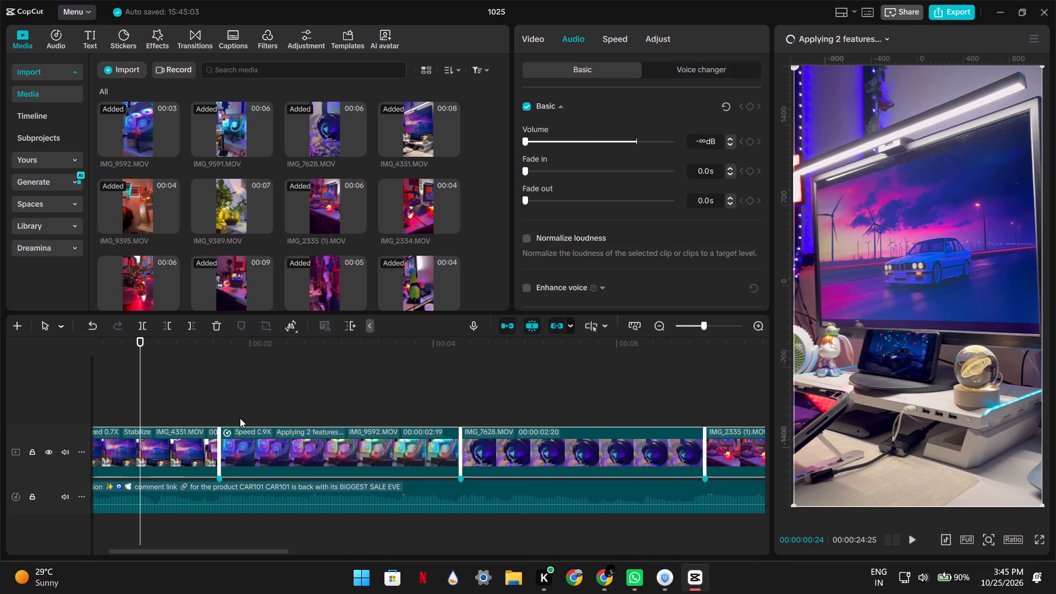
scroll(240, 418, "up", 12, "ctrl")
left_click(187, 384)
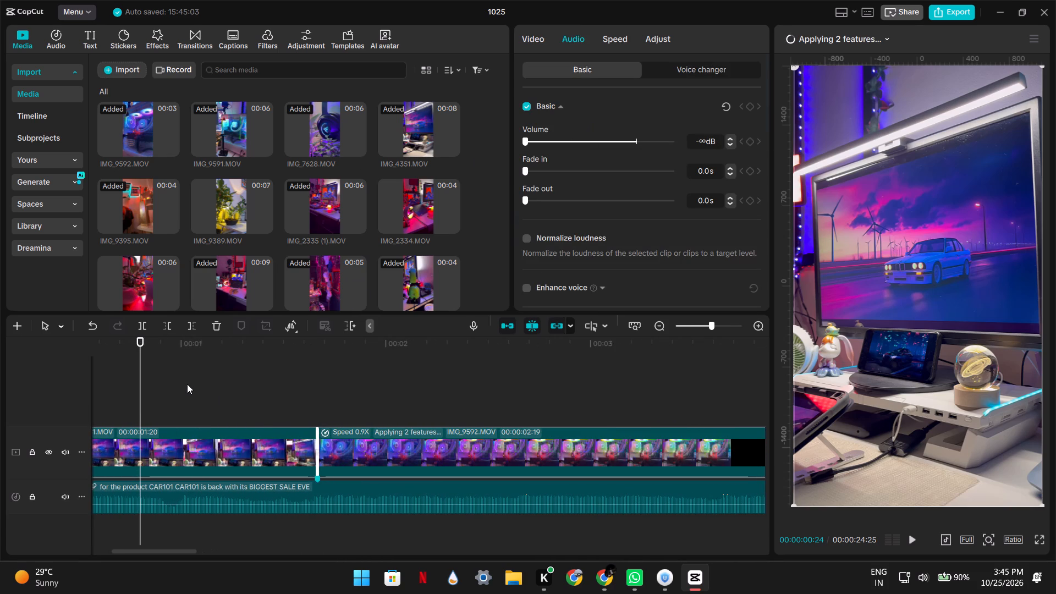
left_click(236, 448)
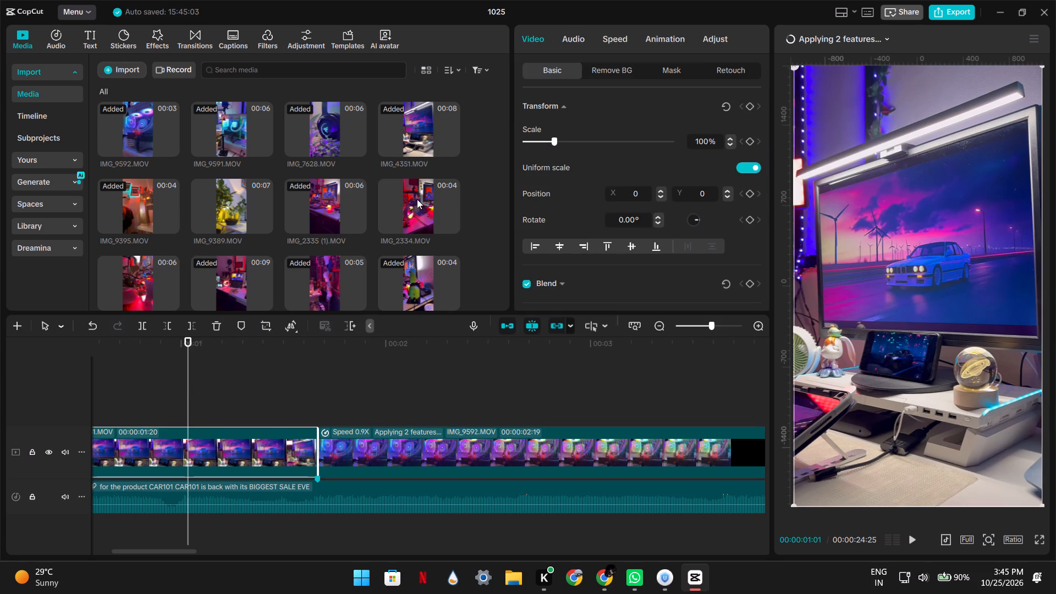
left_click(621, 34)
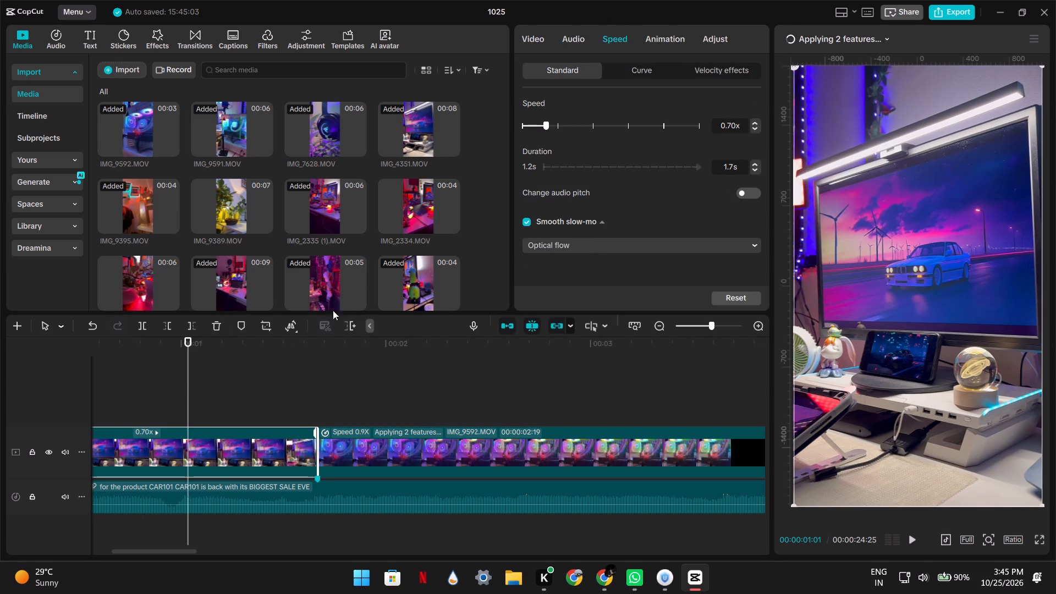
Play back the edit from the start through IMG_7628.MOV into the beginning of IMG_2335 (1).MOV.
left_click(190, 386)
left_click(164, 384)
left_click_drag(164, 384, 0, 402)
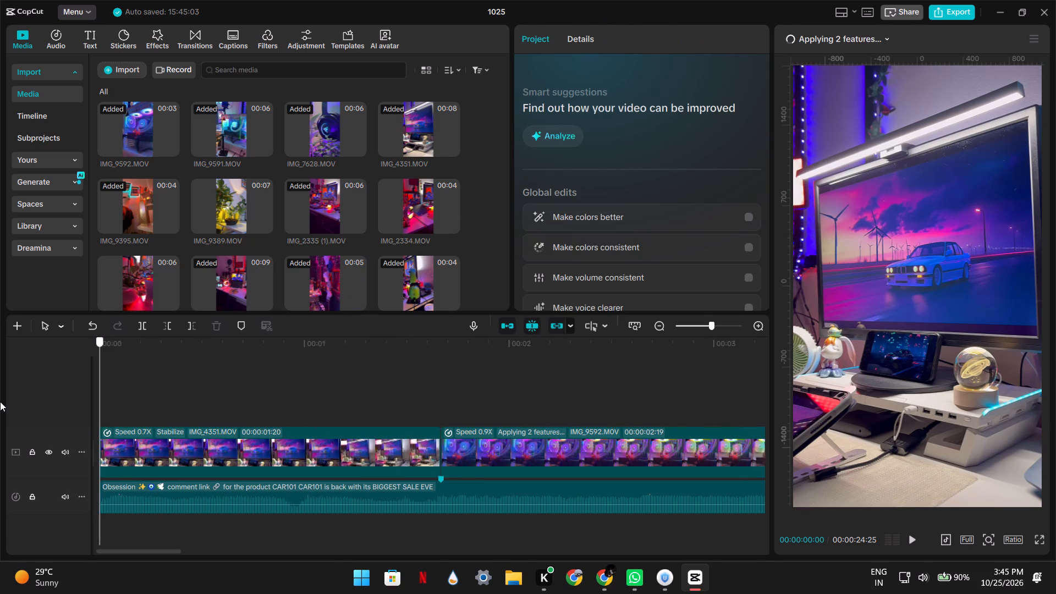
left_click_drag(0, 402, 0, 402)
key("space")
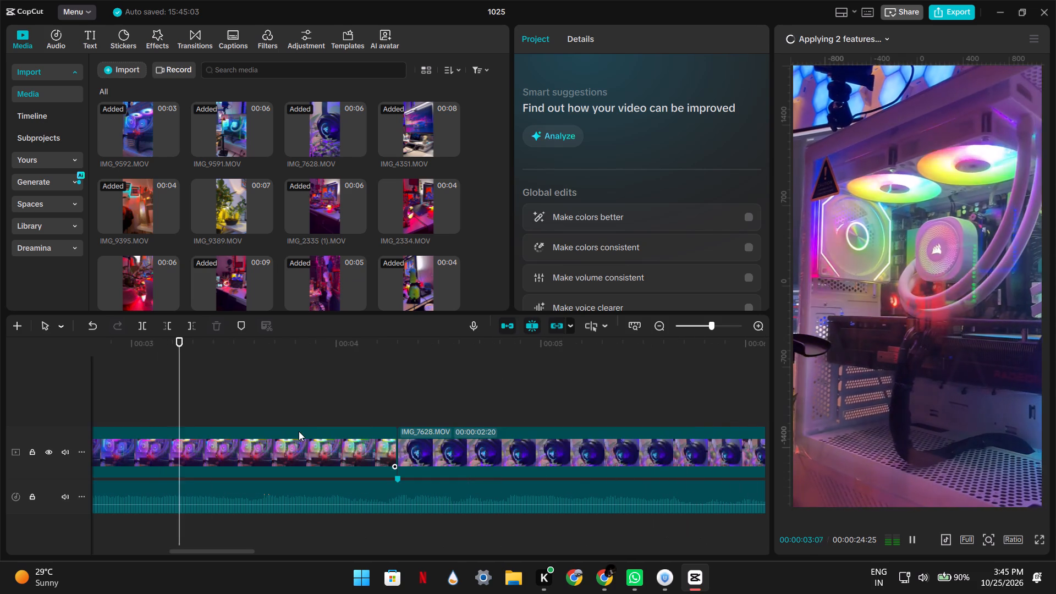
key("space")
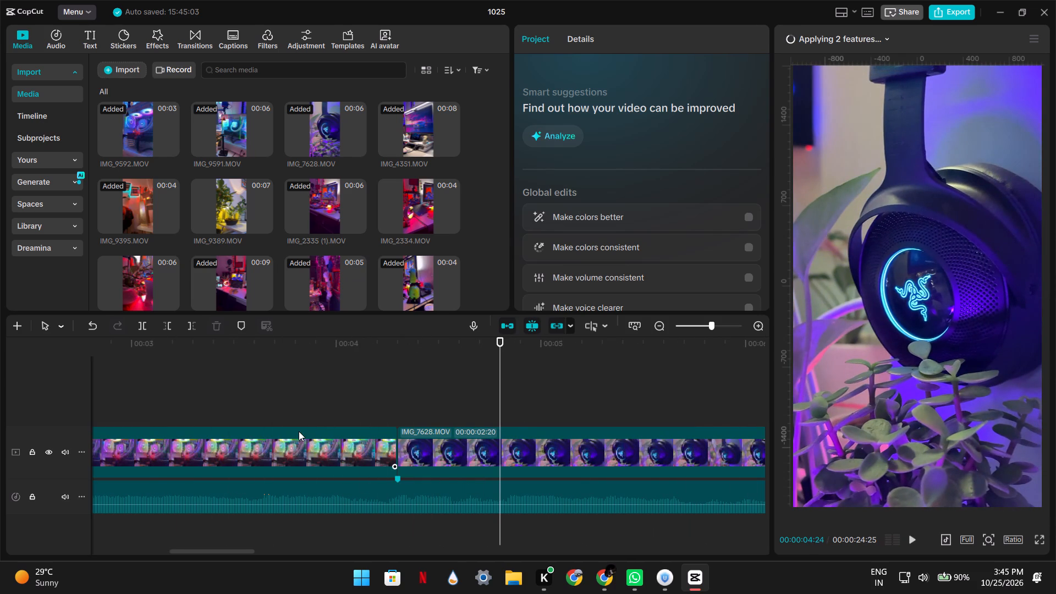
key("space")
scroll(515, 422, "left", 2)
key("space")
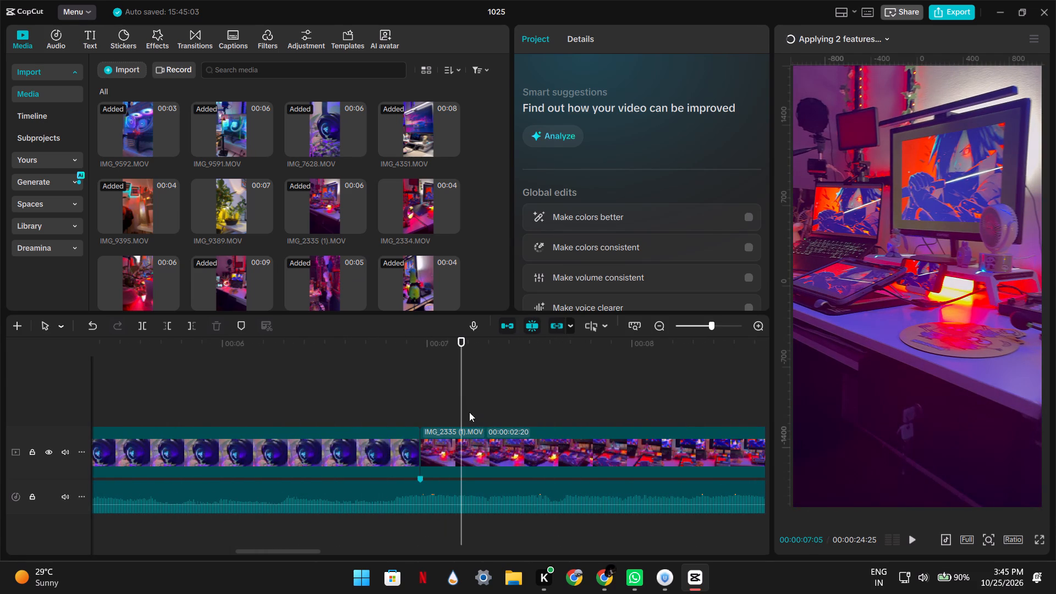
Slow IMG_7628.MOV to 0.80x and trim its end to the third beat marker, at 00:00:06:29.
left_click_drag(463, 408, 419, 408)
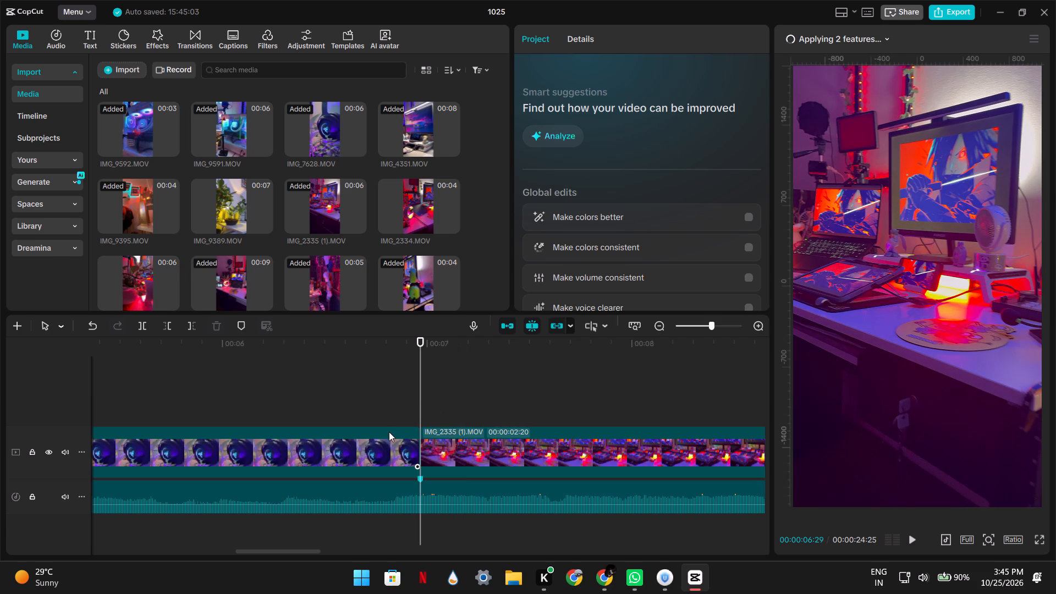
left_click(389, 436)
left_click(616, 42)
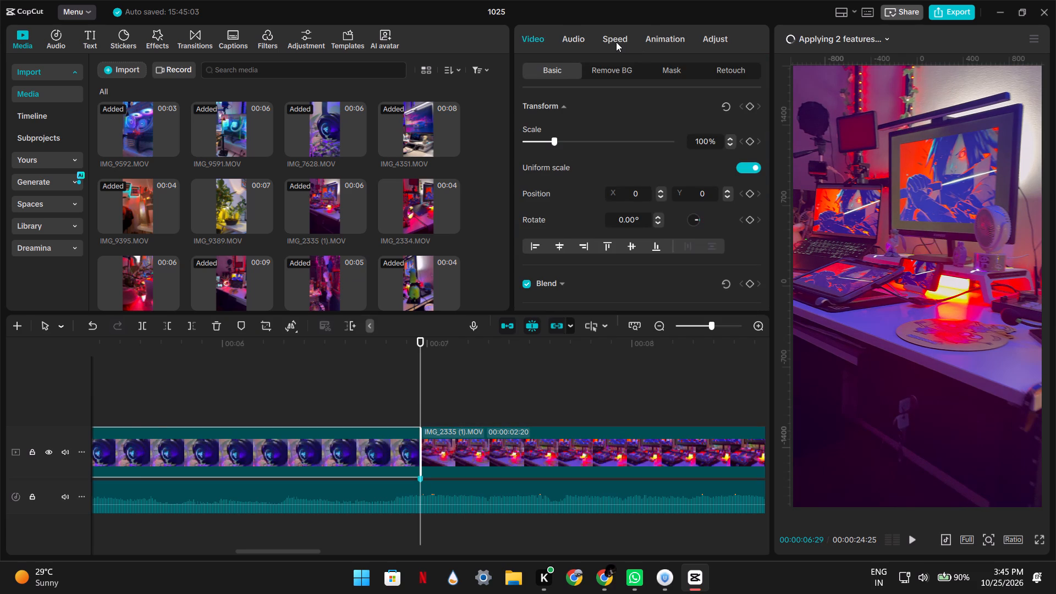
left_click(757, 128)
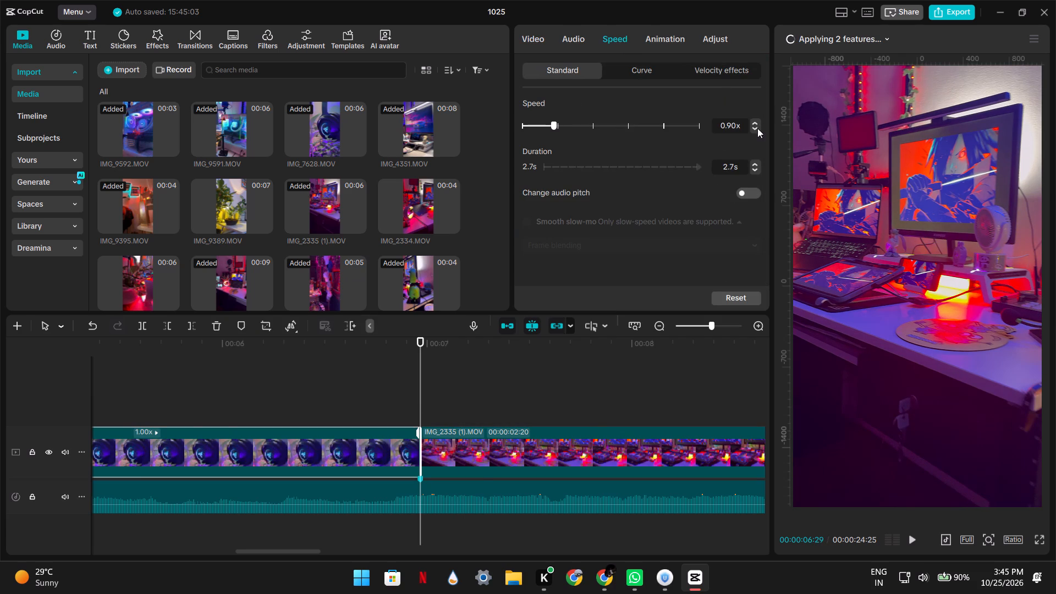
left_click(757, 128)
key("w")
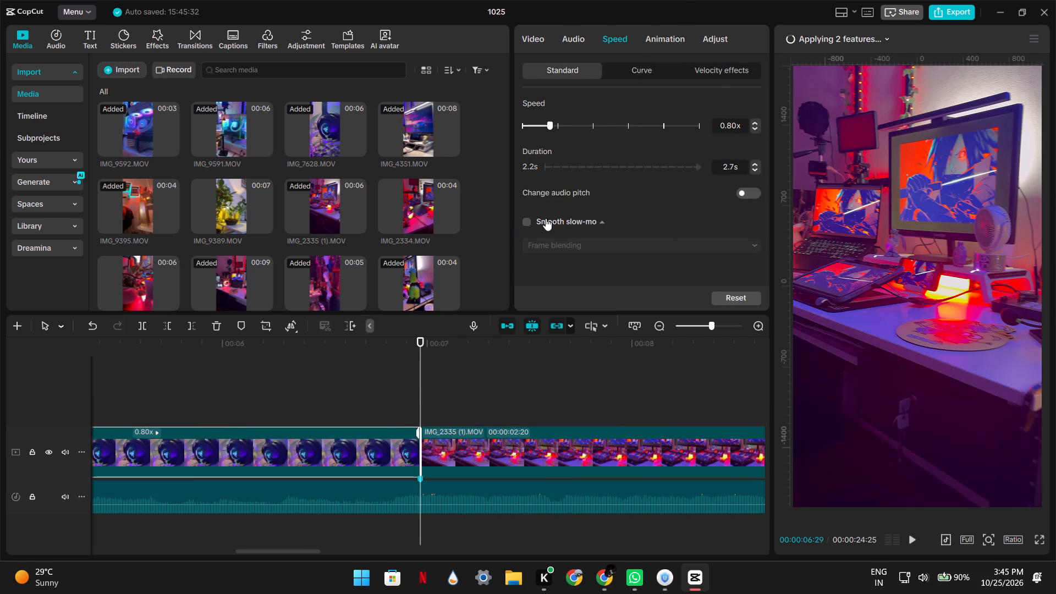
Apply Smooth slow-mo with Optical flow to IMG_7628.MOV.
left_click(530, 219)
left_click(549, 246)
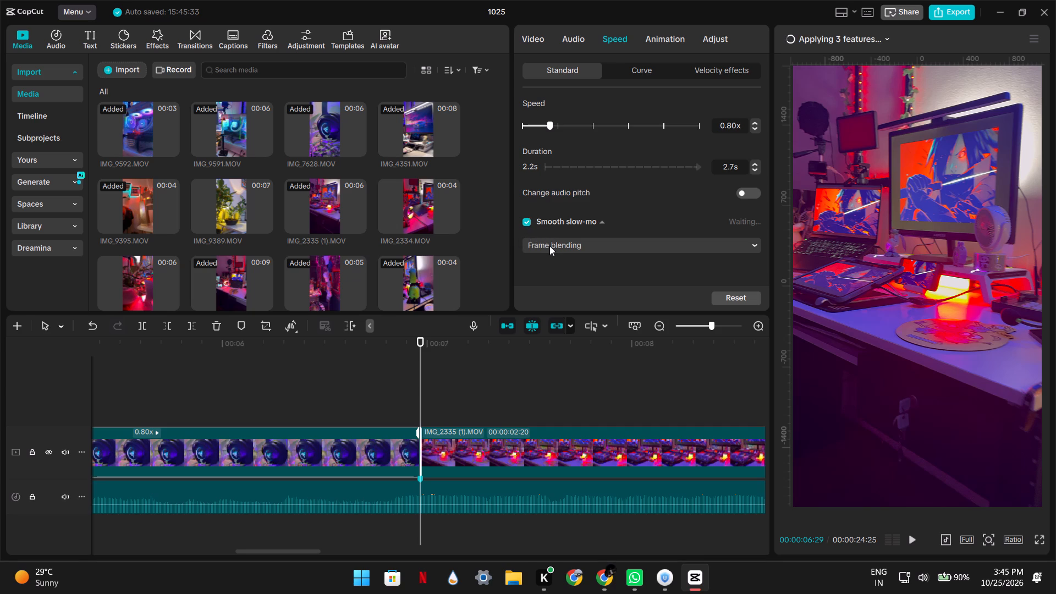
left_click(558, 302)
Stabilize IMG_7628.MOV with the level set to Most stable.
left_click(535, 42)
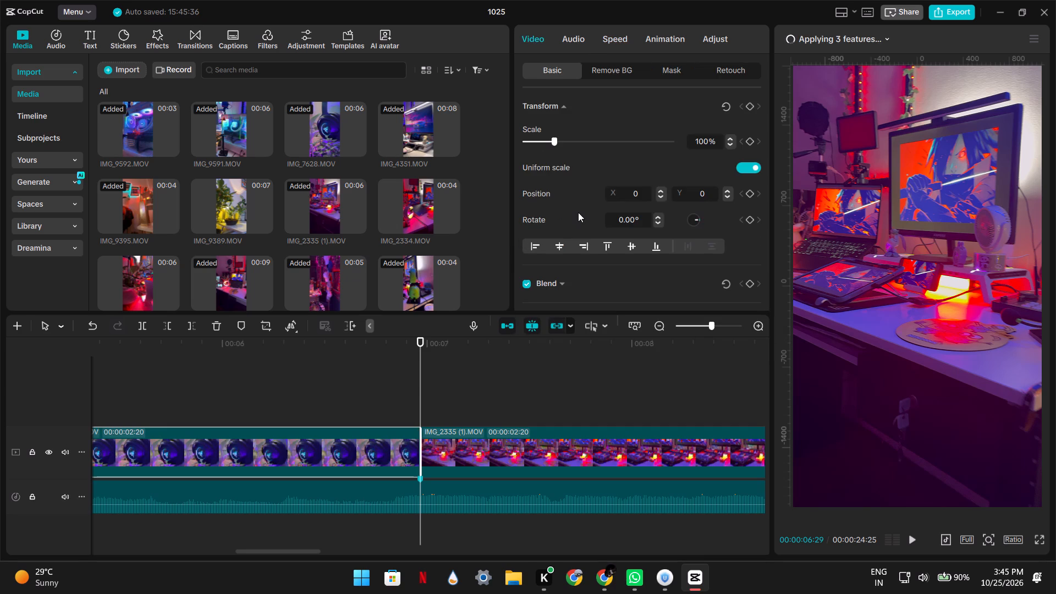
scroll(578, 212, "down", 1)
left_click(530, 144)
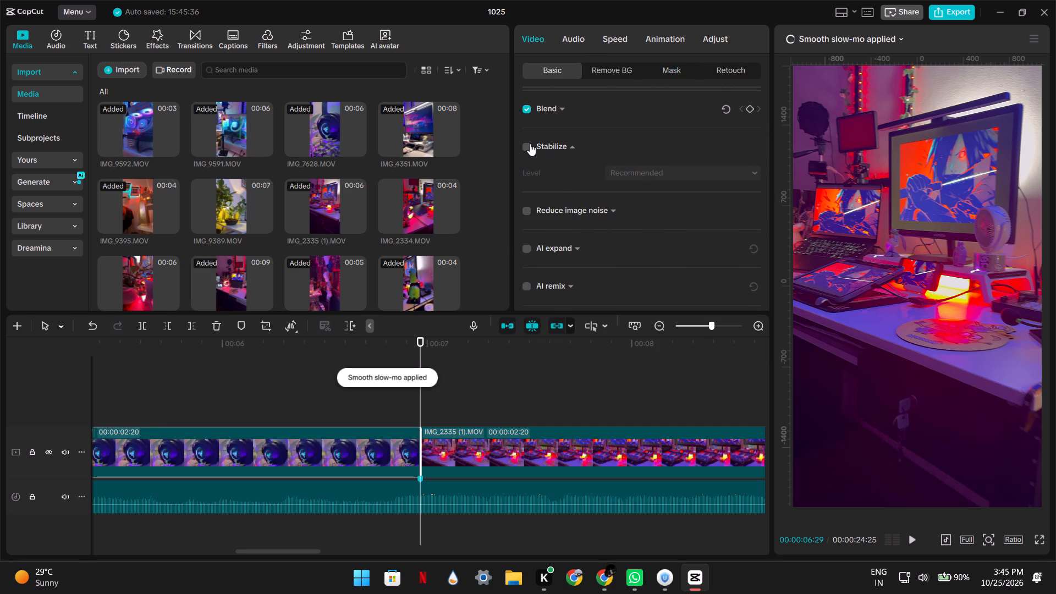
left_click(635, 171)
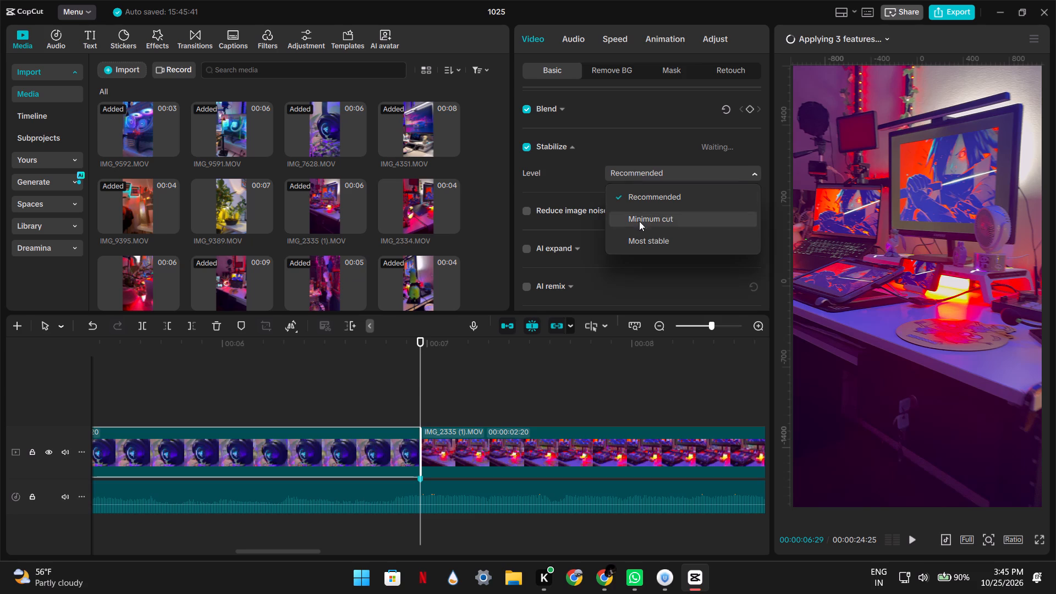
left_click(637, 236)
Return to the start of the timeline and check the processing progress of the clip features being applied.
scroll(351, 357, "right", 1)
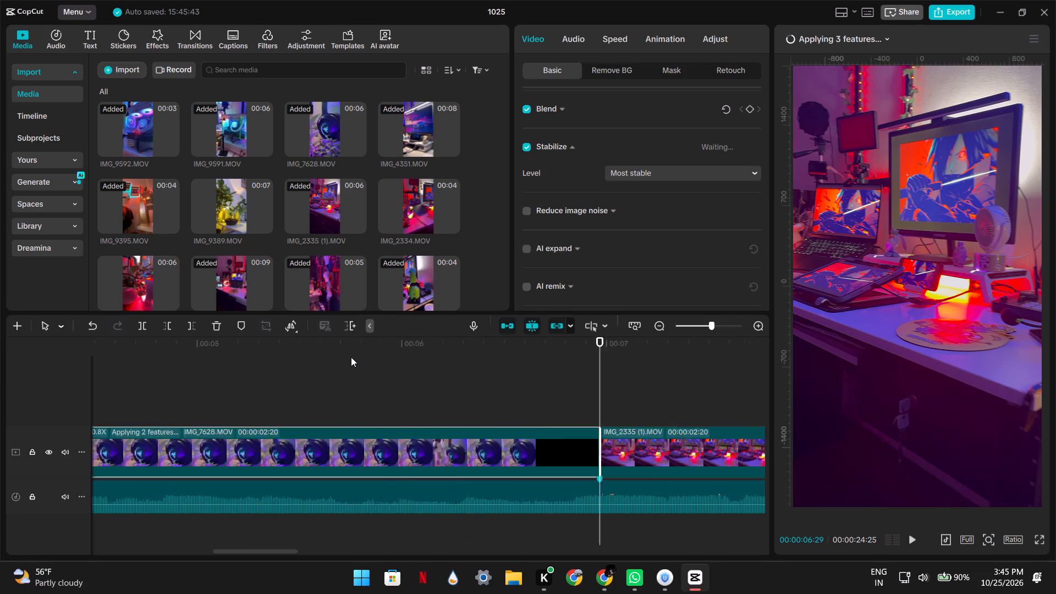
scroll(351, 357, "right", 3)
left_click(351, 357)
scroll(351, 357, "right", 1)
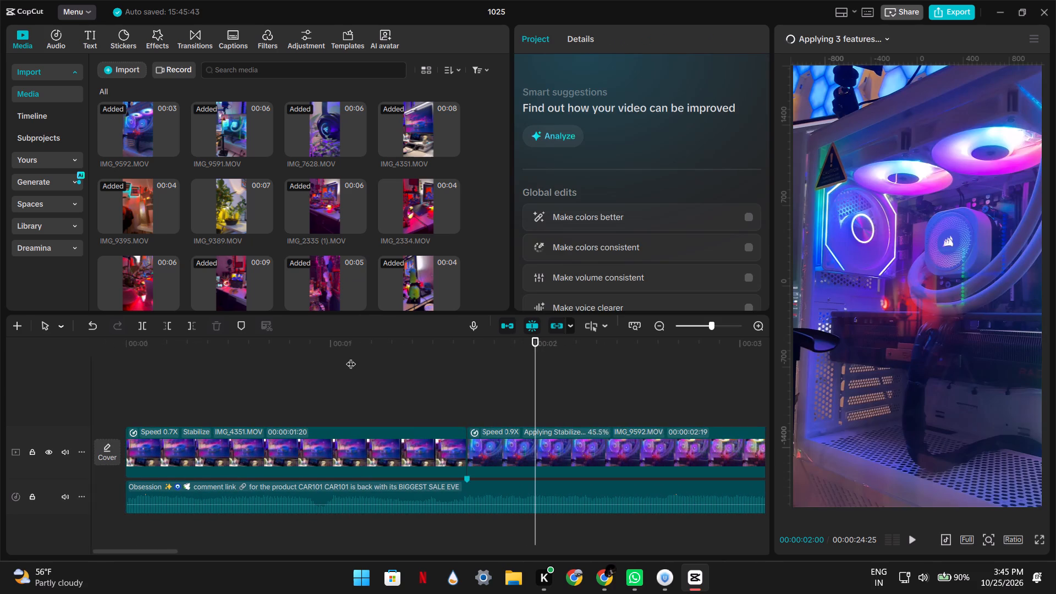
scroll(351, 357, "right", 1)
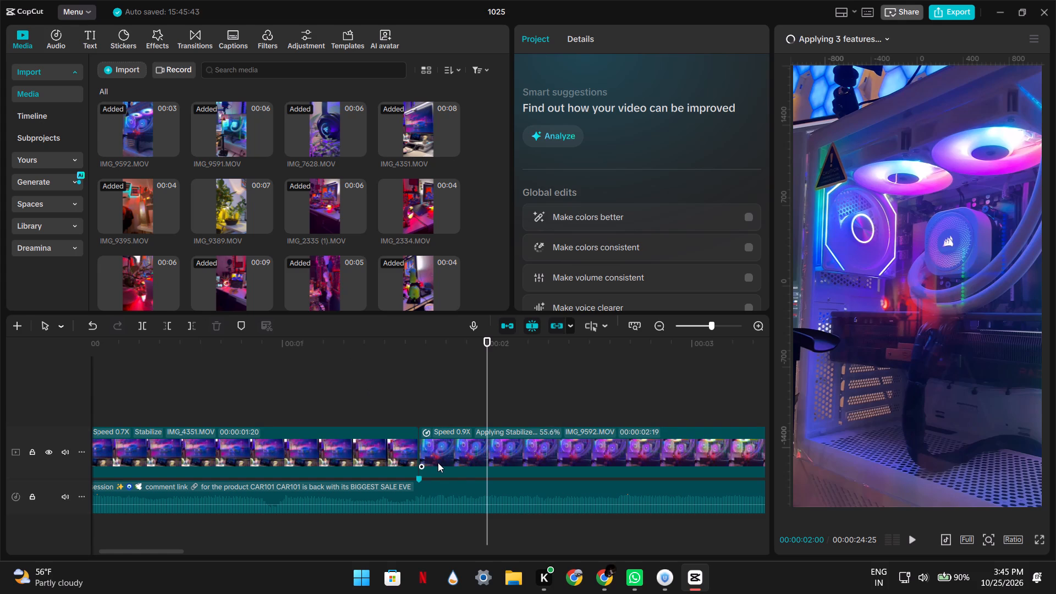
left_click(834, 41)
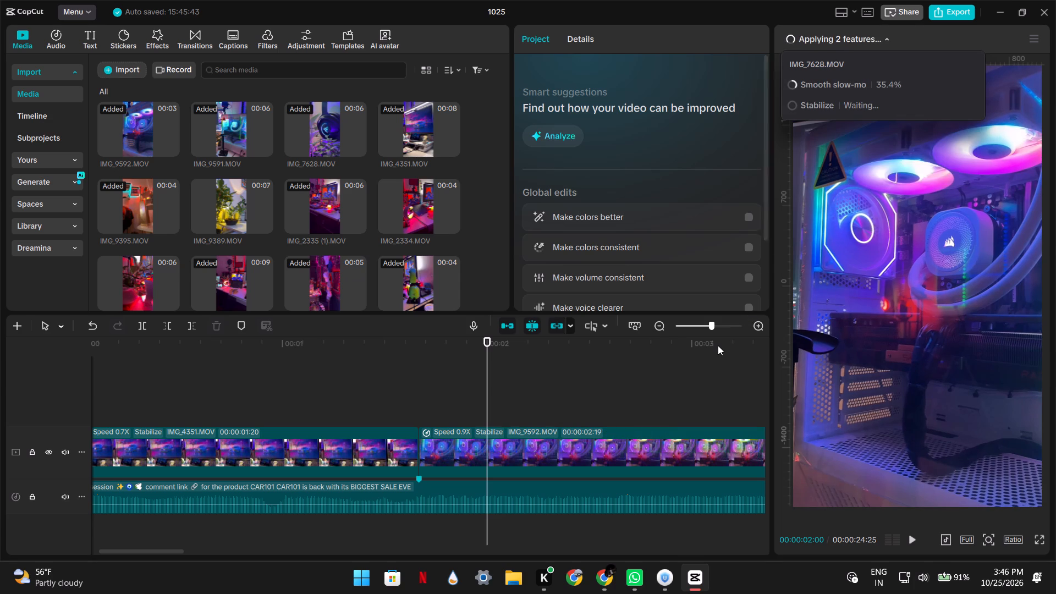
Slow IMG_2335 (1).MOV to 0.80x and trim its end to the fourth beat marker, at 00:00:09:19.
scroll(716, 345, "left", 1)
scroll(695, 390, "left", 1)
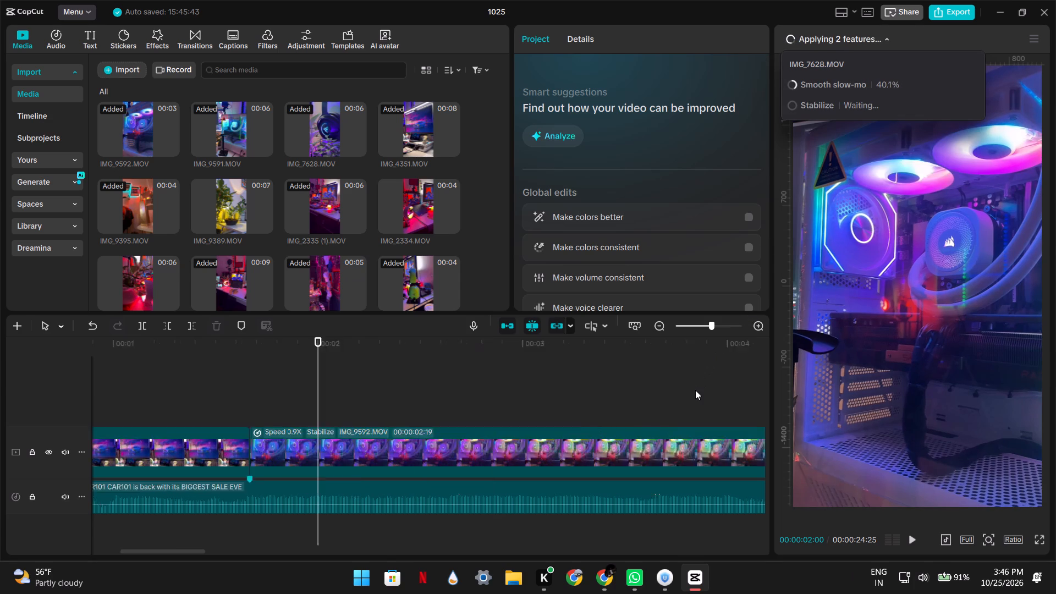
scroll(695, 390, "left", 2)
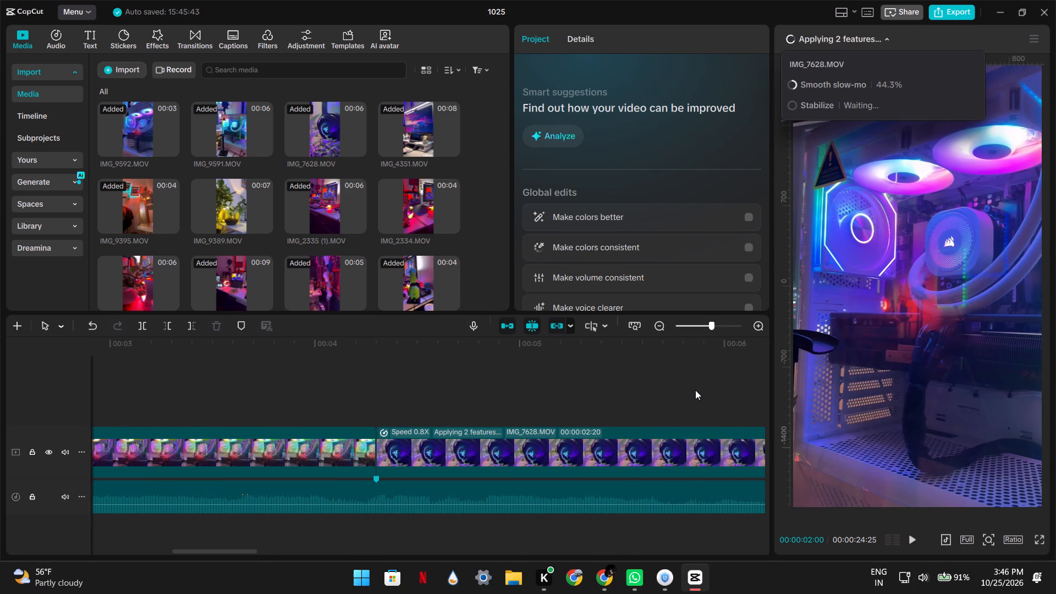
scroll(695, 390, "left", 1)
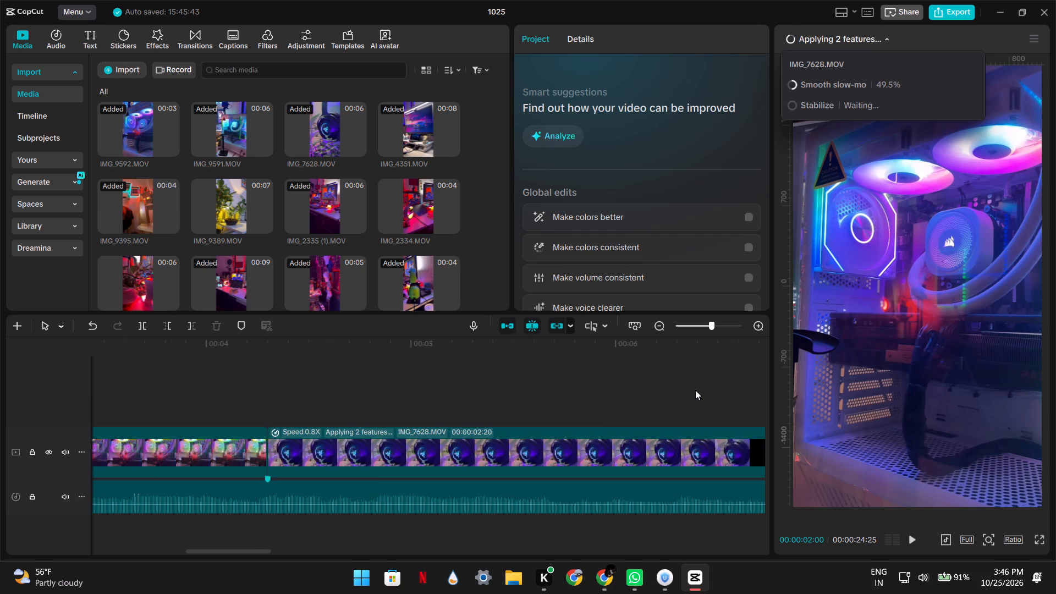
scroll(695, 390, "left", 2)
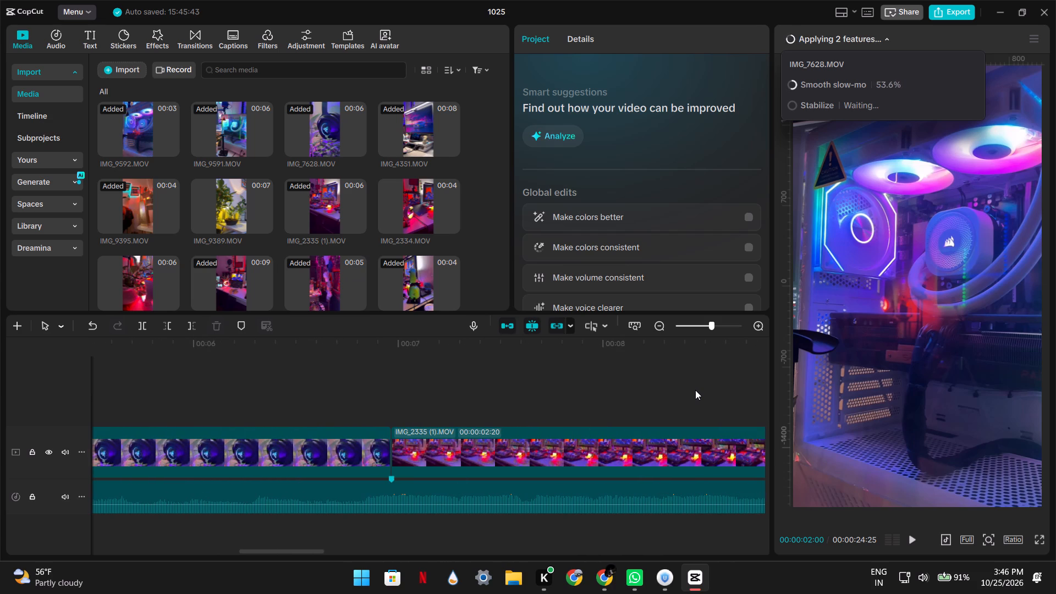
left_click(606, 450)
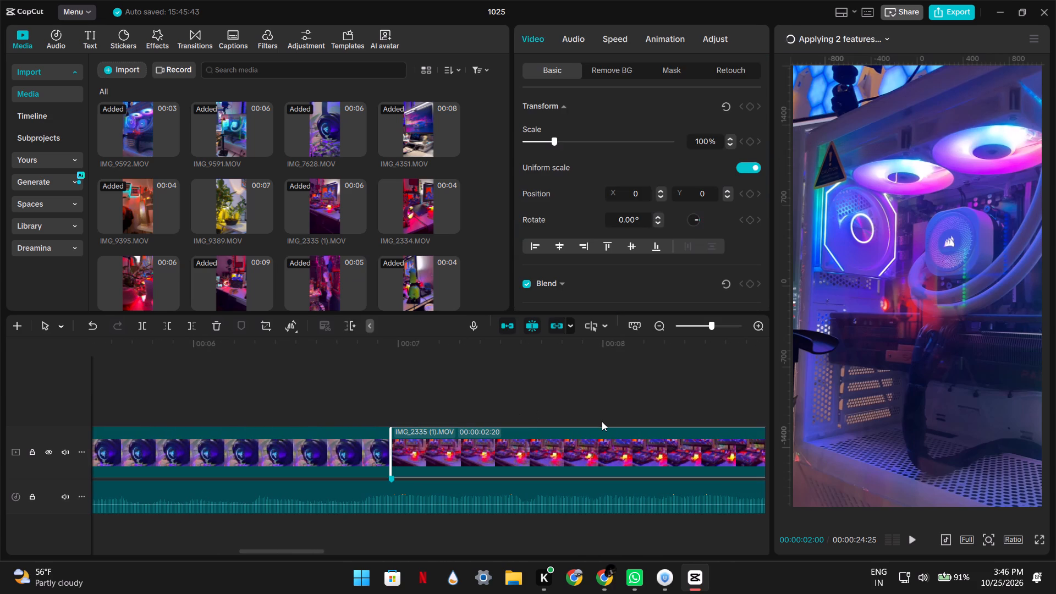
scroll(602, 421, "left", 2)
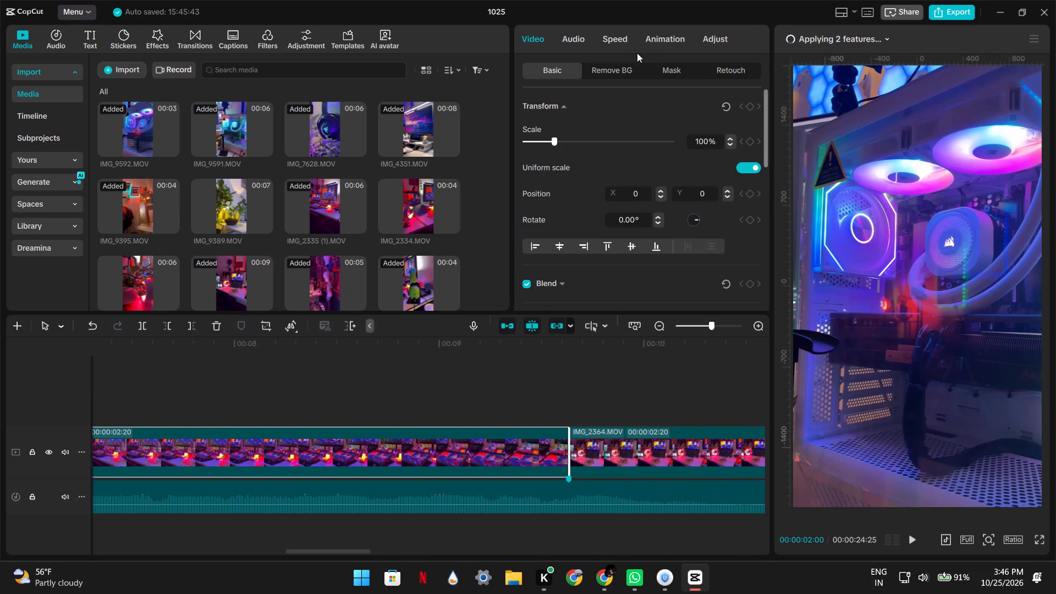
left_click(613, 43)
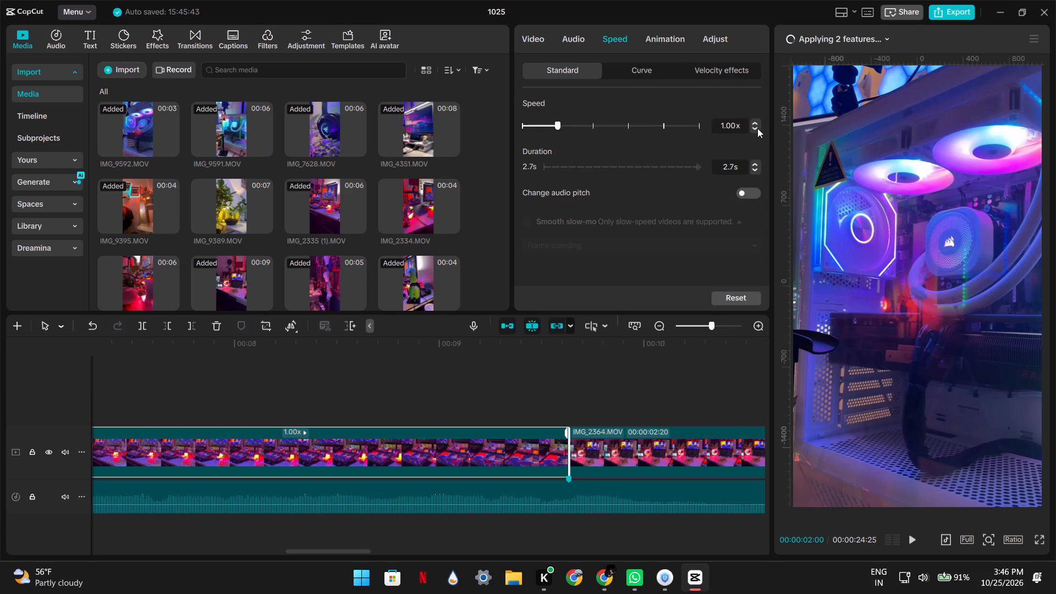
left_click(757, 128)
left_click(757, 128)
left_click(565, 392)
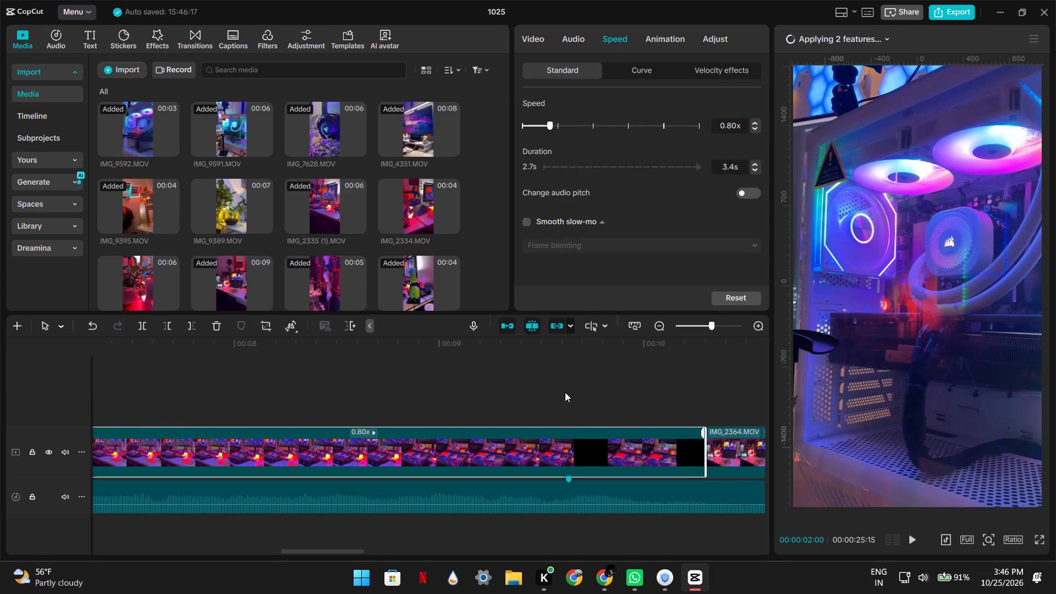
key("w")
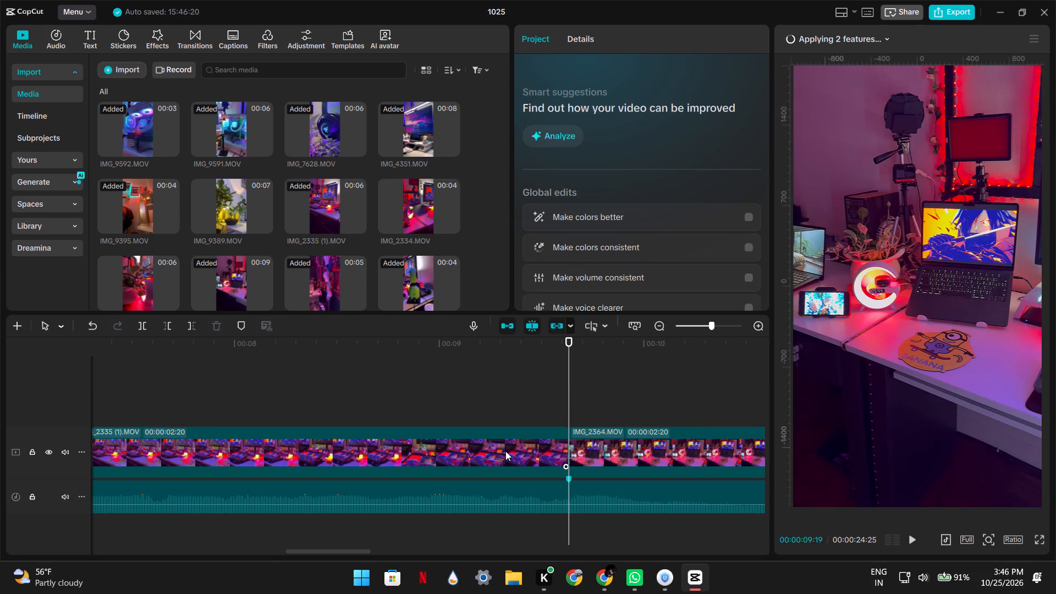
Play back IMG_2335 (1).MOV at its new speed and on into IMG_2364.MOV.
left_click(505, 451)
left_click(393, 404)
left_click_drag(393, 404, 258, 415)
key("space")
scroll(258, 415, "down", 2)
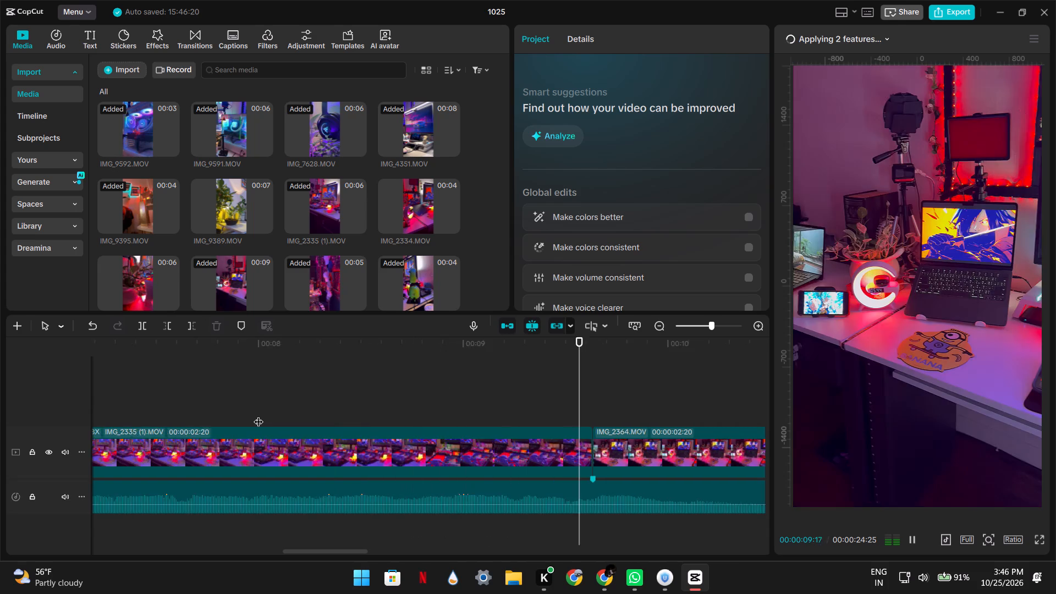
scroll(258, 415, "down", 9)
scroll(258, 415, "down", 6, "ctrl")
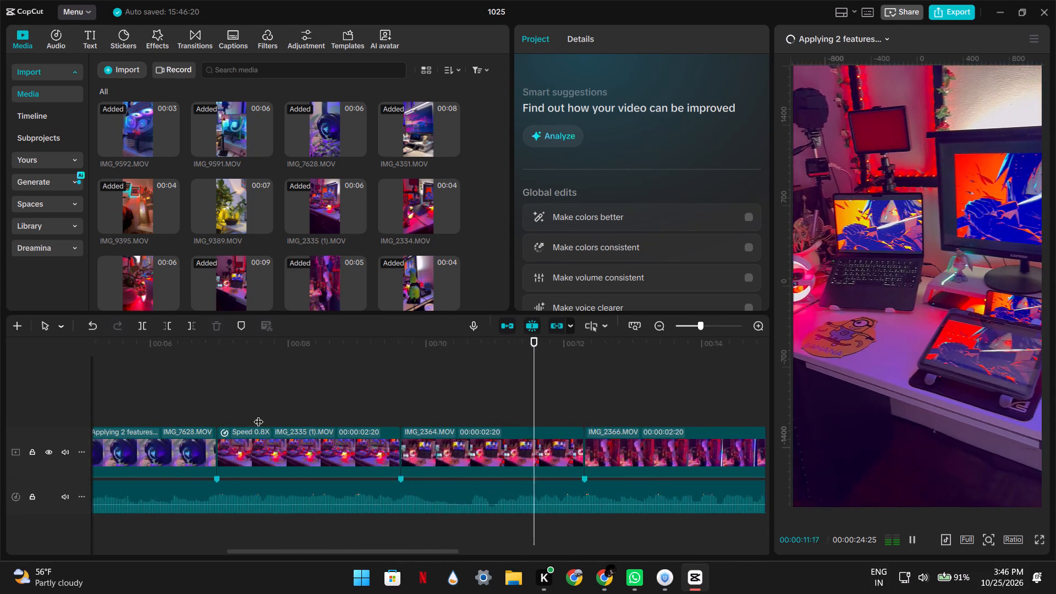
scroll(258, 415, "down", 1, "ctrl")
left_click(210, 395)
key("space")
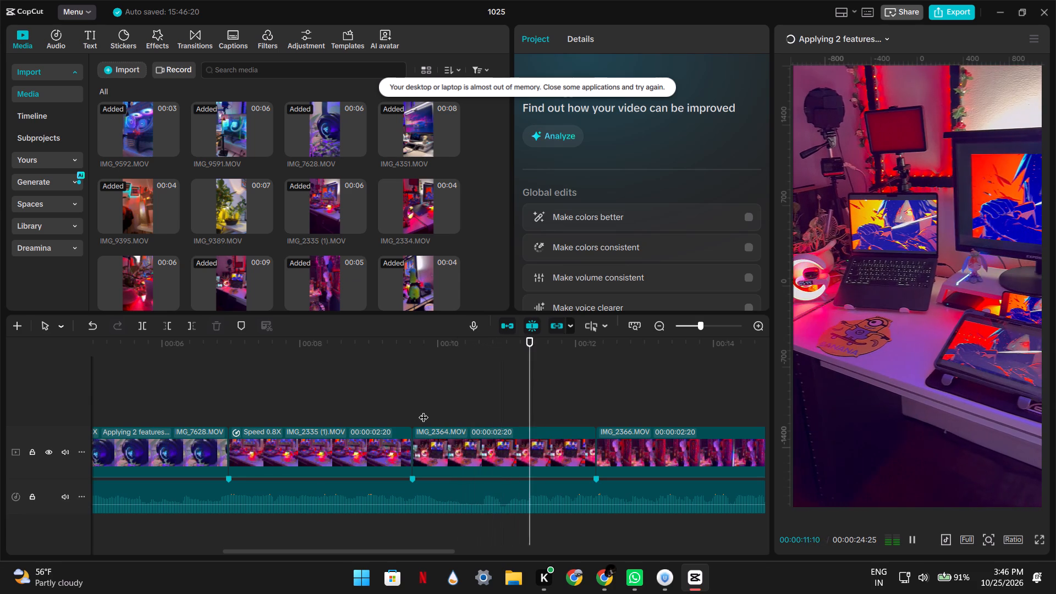
key("space")
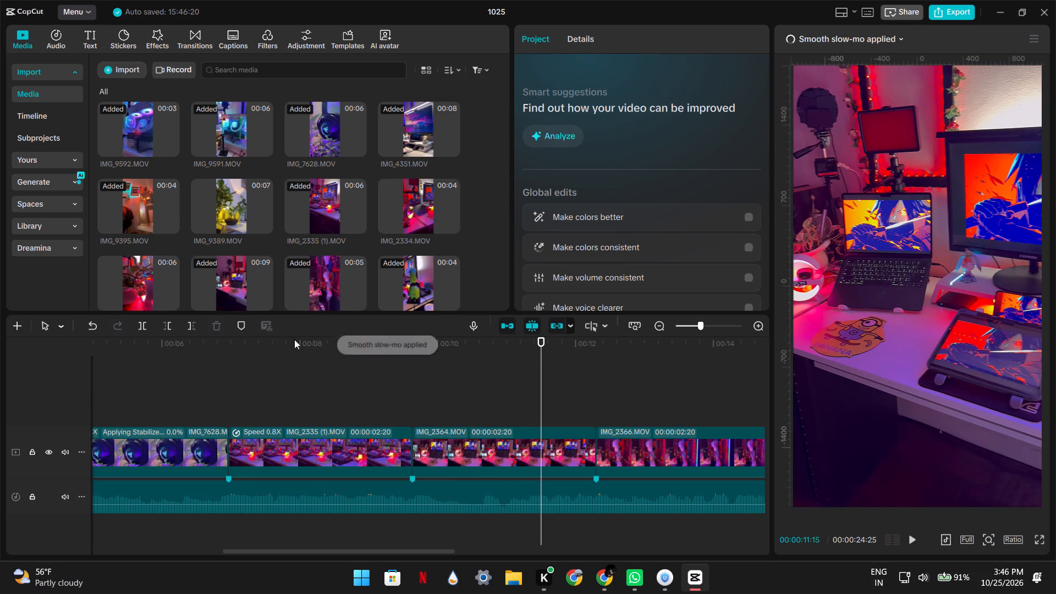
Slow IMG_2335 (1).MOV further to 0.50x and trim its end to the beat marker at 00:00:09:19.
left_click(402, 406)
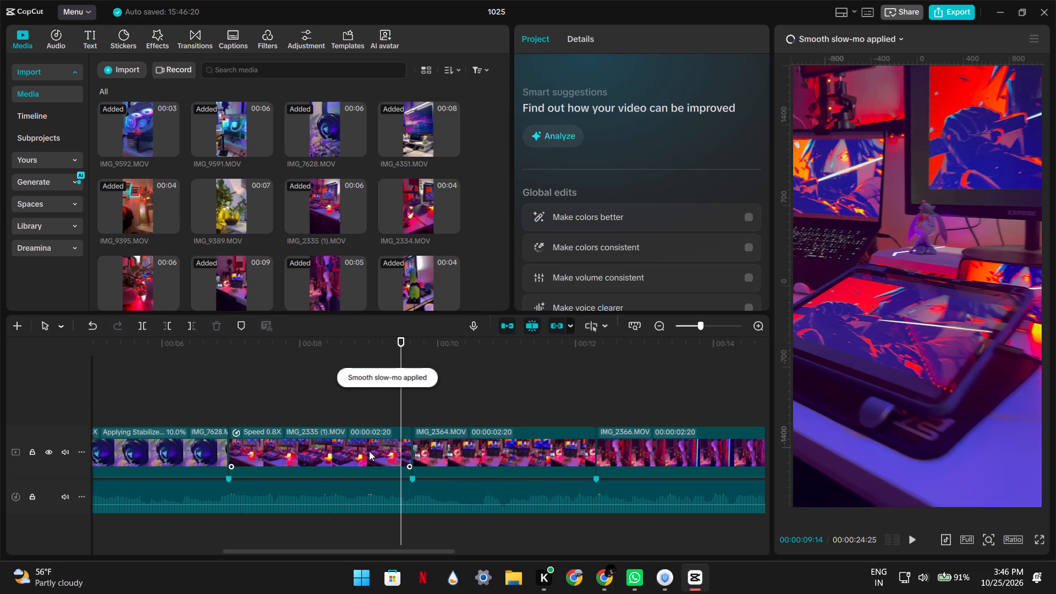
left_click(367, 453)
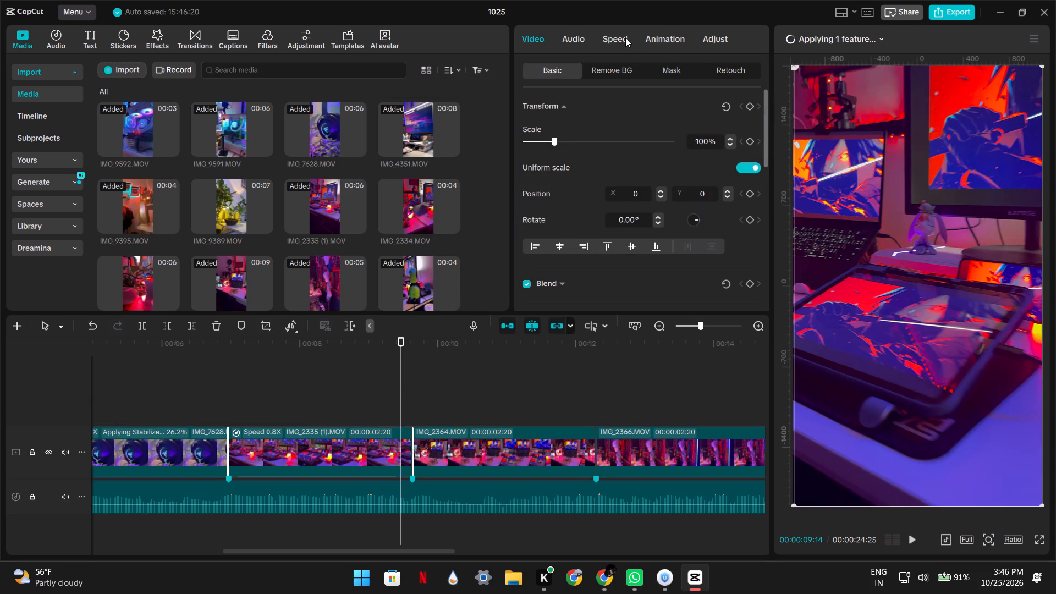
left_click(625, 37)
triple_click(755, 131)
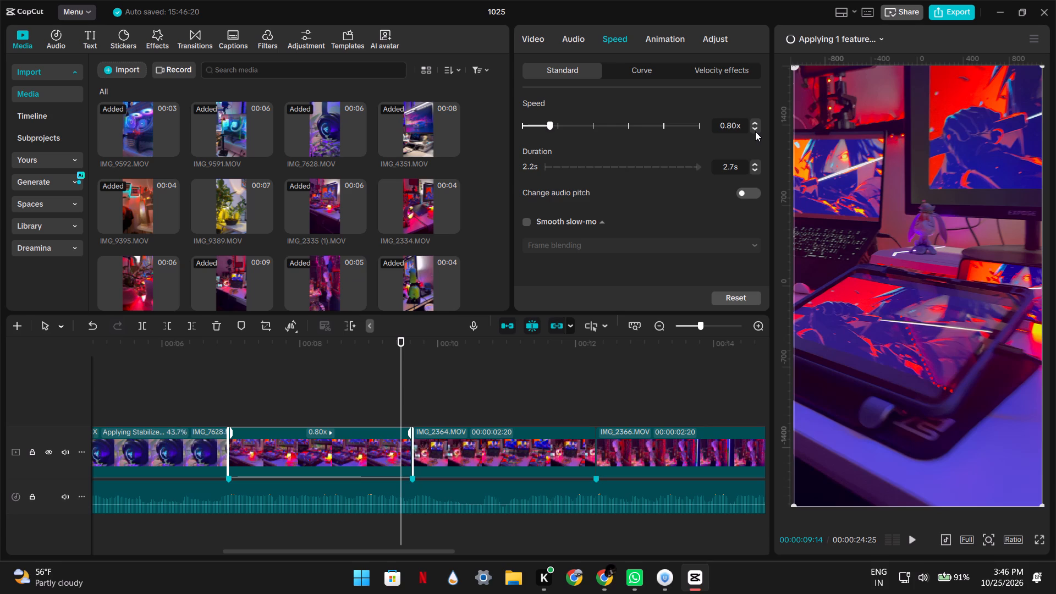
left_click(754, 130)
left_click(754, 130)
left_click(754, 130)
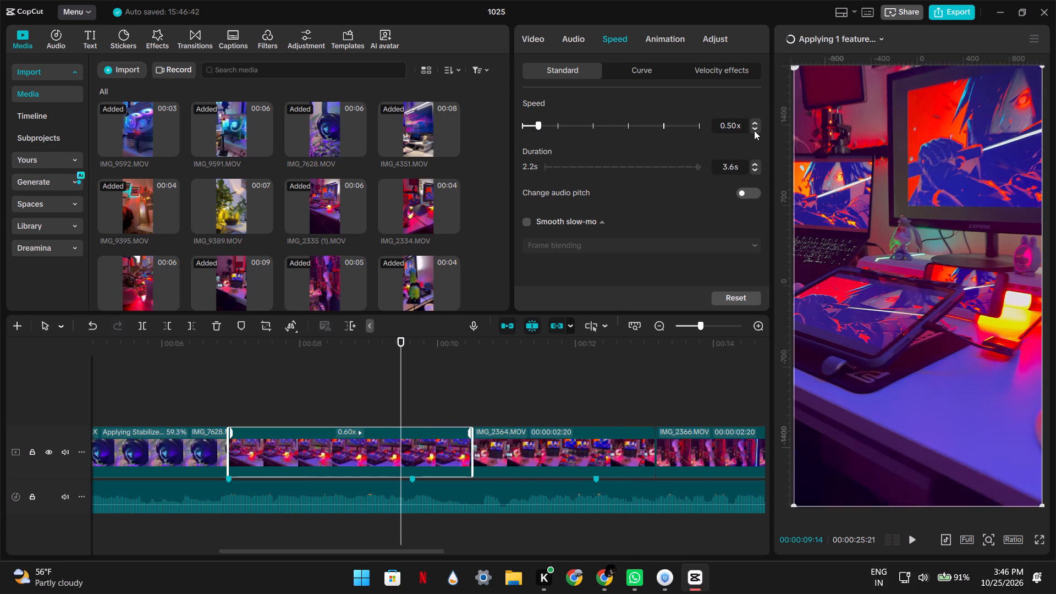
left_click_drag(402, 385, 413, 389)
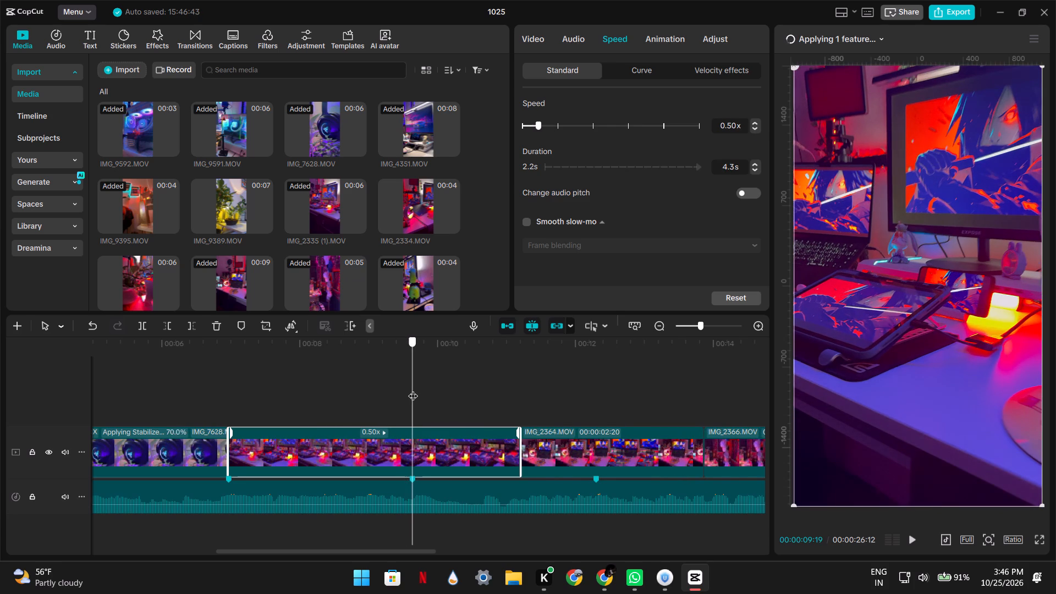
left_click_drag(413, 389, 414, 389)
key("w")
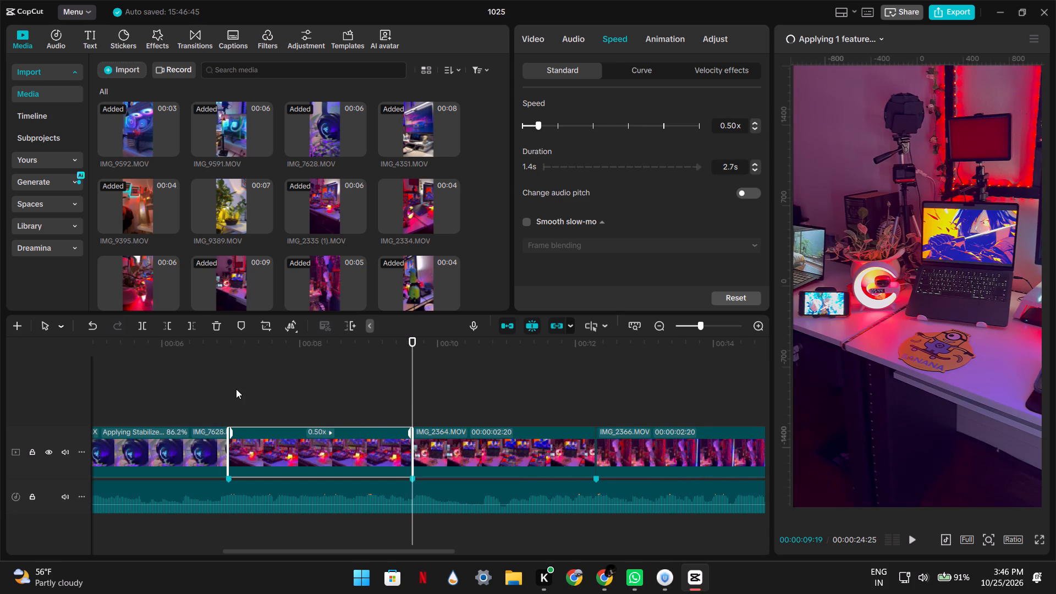
Play back the slowed IMG_2335 (1).MOV from near its start into the beginning of IMG_2364.MOV.
left_click(236, 389)
key("space")
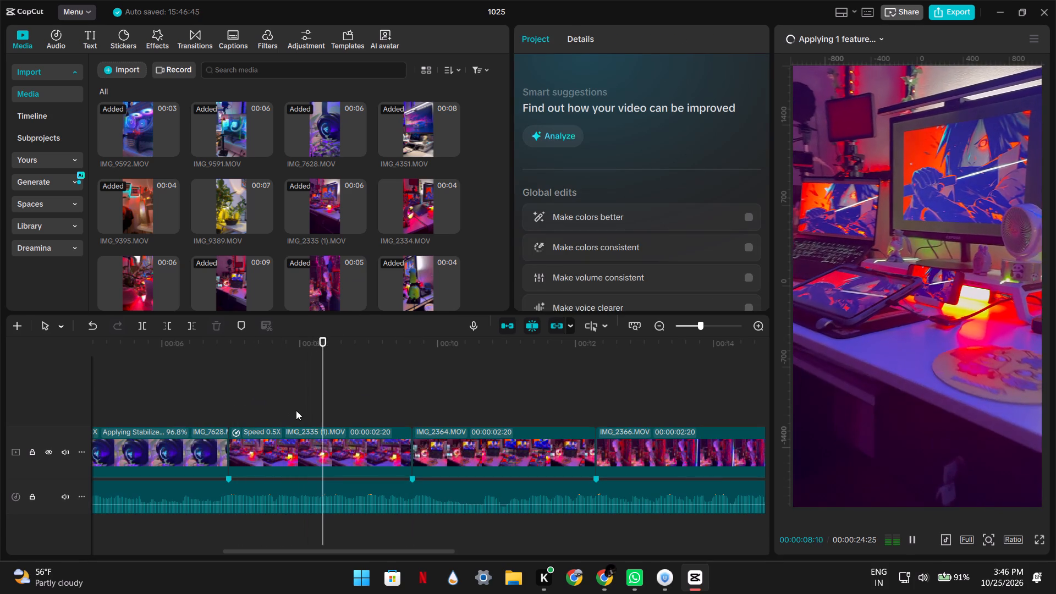
key("space")
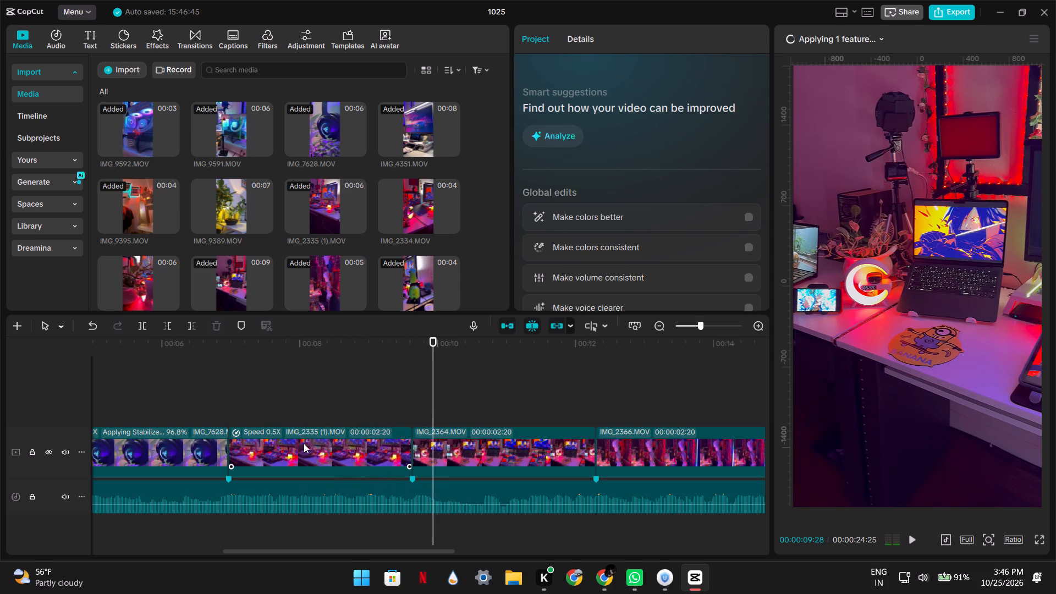
Reduce the speed of IMG_2335 (1).MOV to 0.40x and trim its end to the beat marker at 00:00:09:19.
left_click(369, 447)
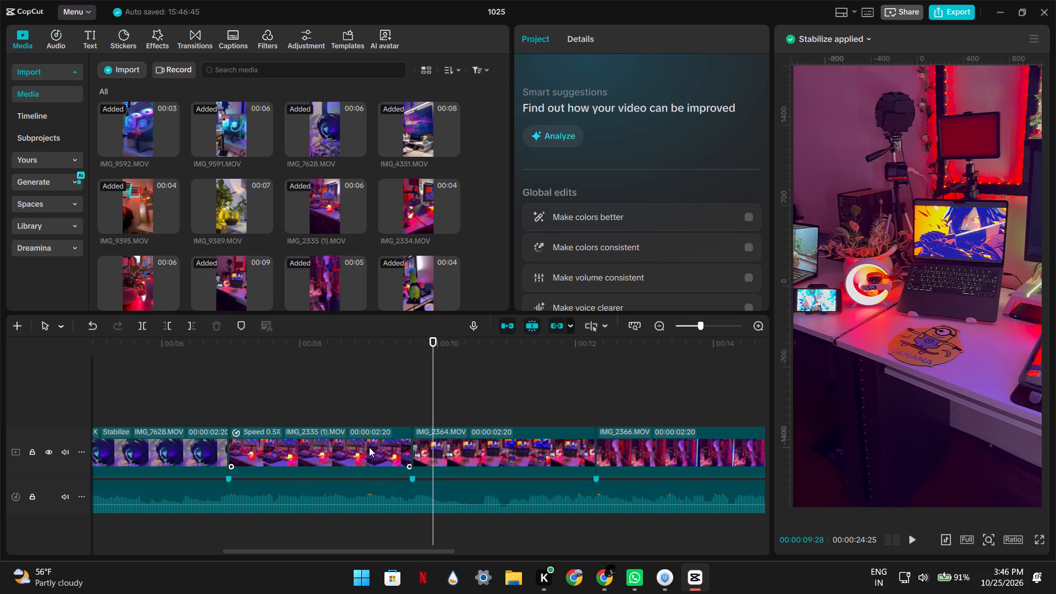
left_click_drag(434, 369, 418, 369)
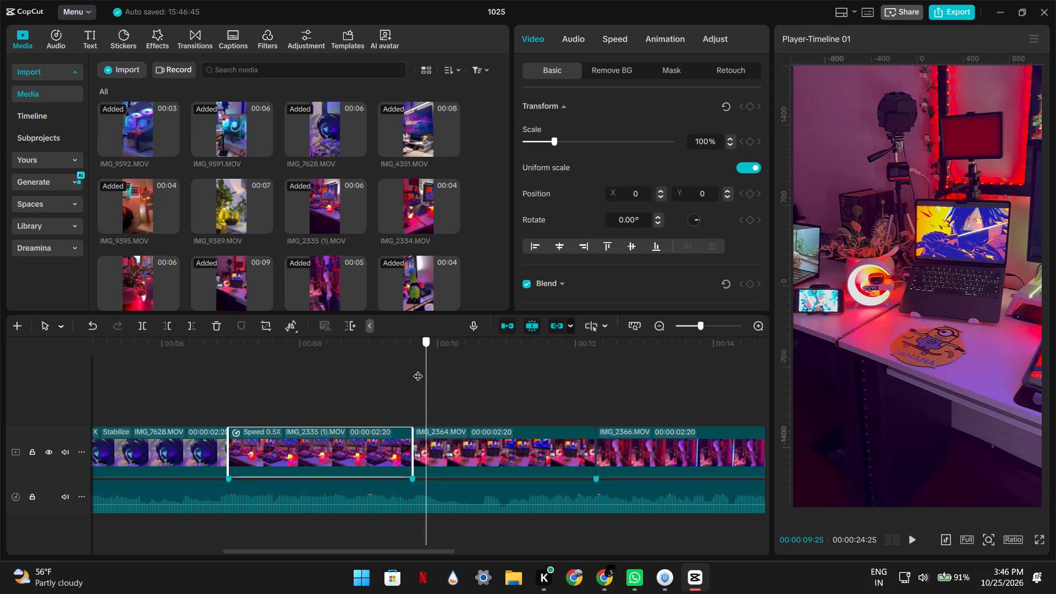
left_click_drag(418, 369, 415, 369)
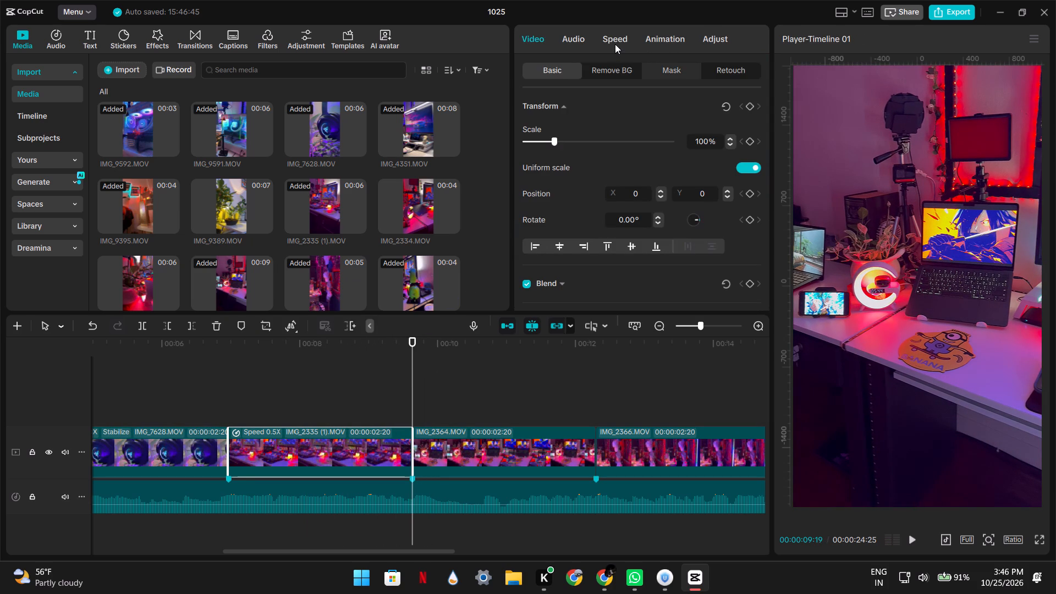
left_click(615, 43)
left_click(755, 128)
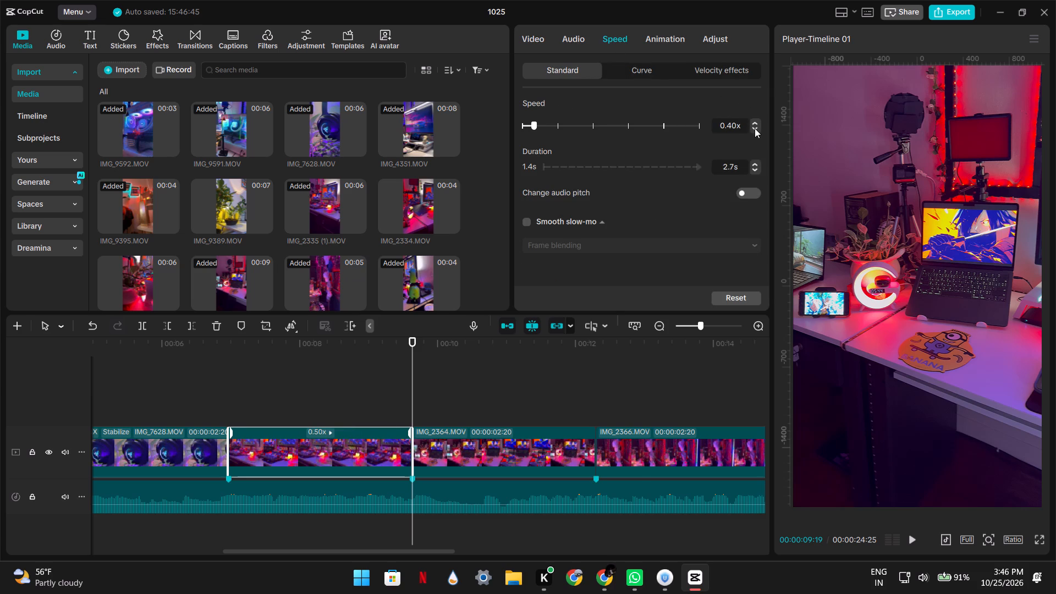
key("w")
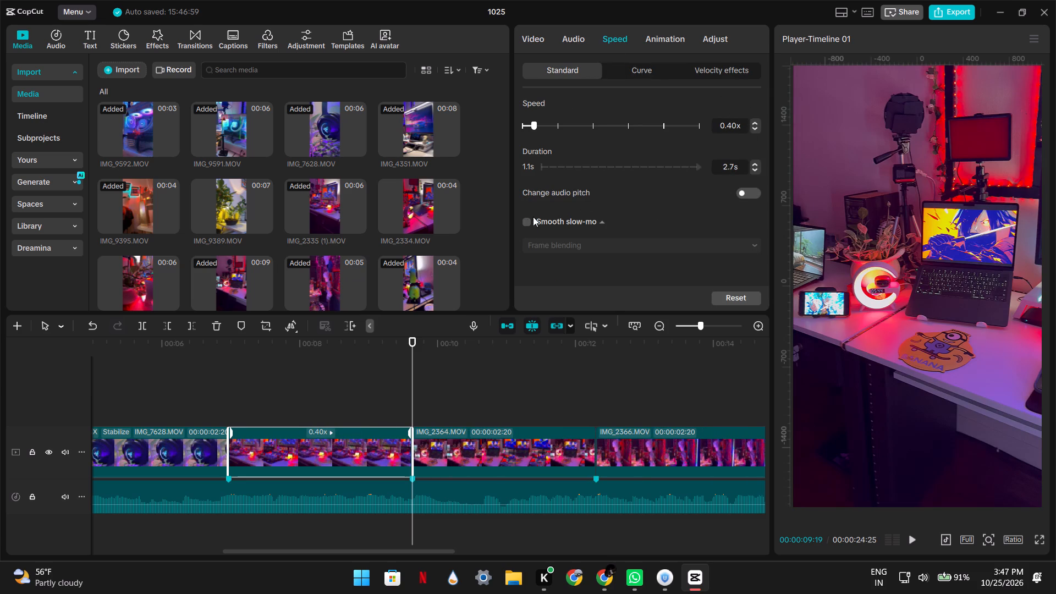
Apply Smooth slow-mo with Optical flow to IMG_2335 (1).MOV.
left_click(525, 221)
left_click(544, 246)
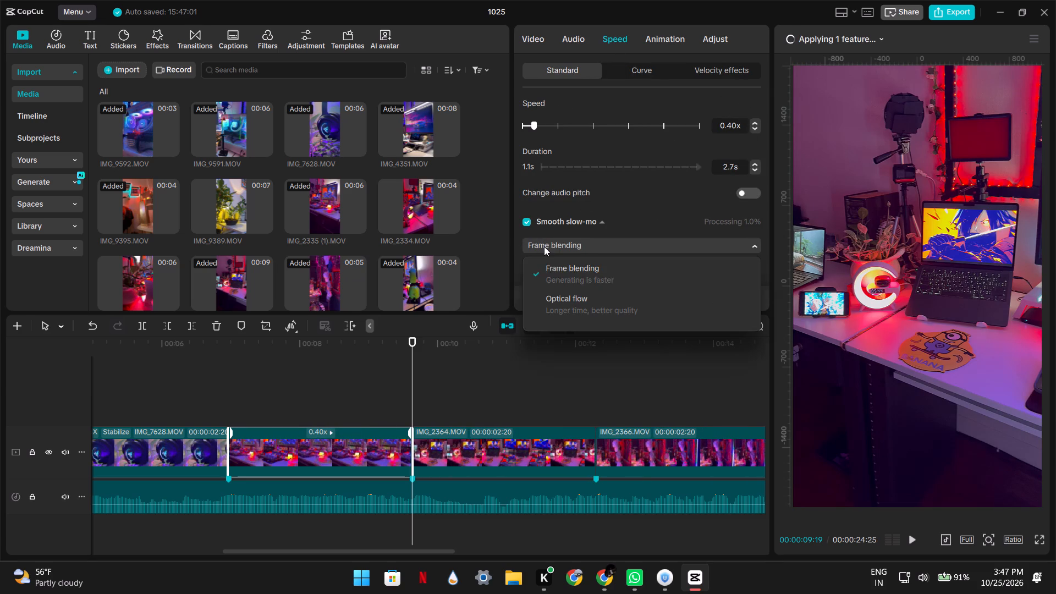
left_click(555, 299)
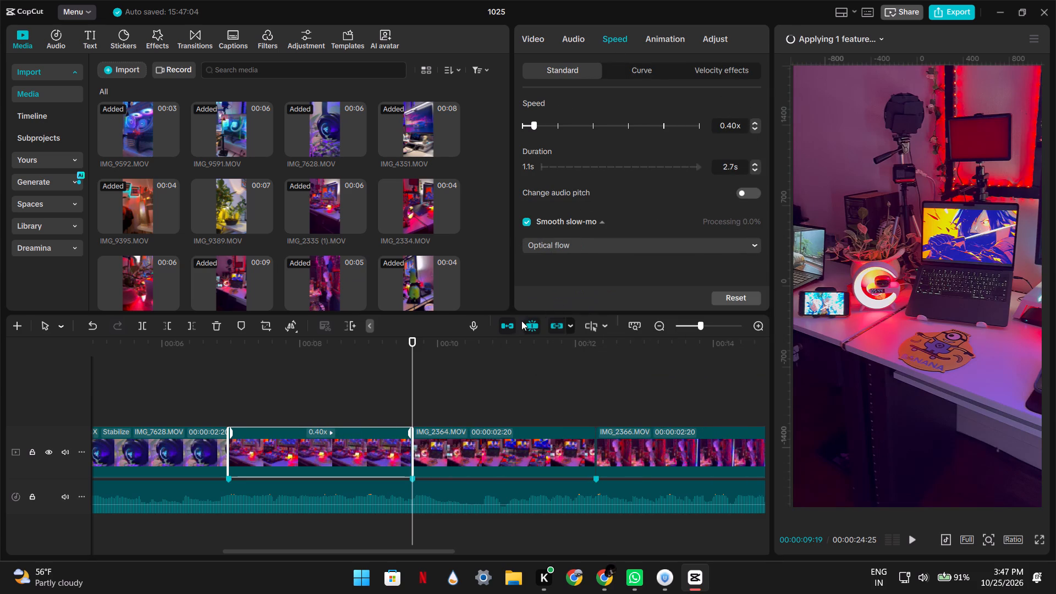
Stabilize IMG_2335 (1).MOV with the level set to Most stable.
left_click(537, 37)
scroll(593, 208, "down", 1)
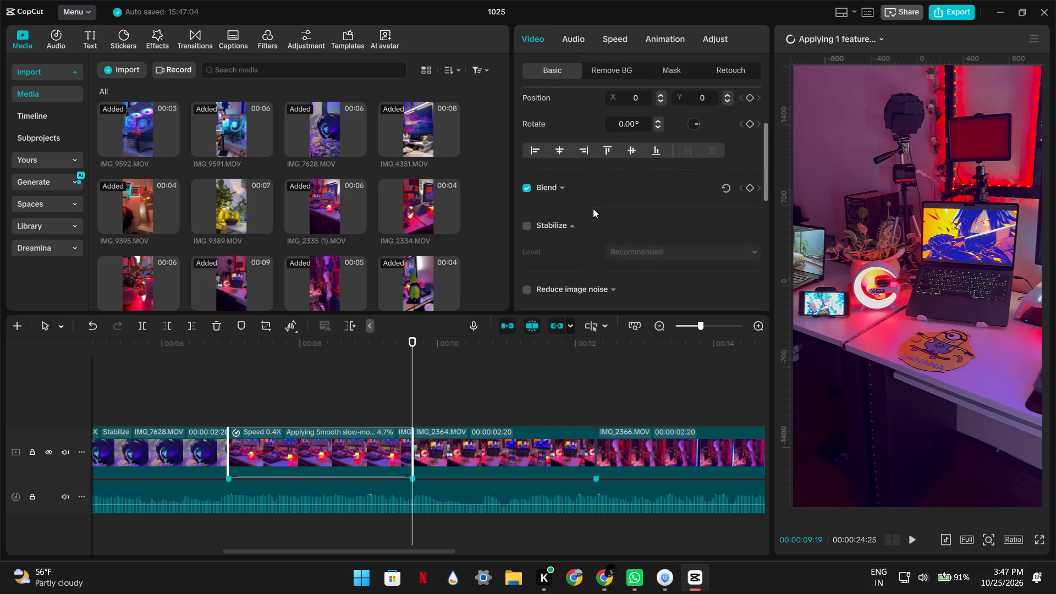
left_click(521, 226)
left_click(526, 227)
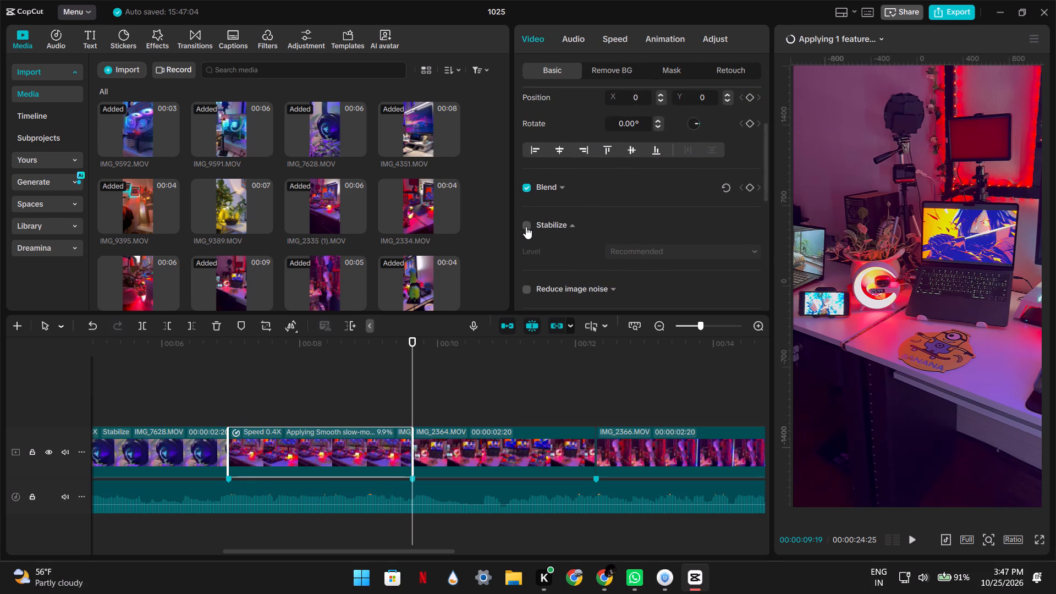
left_click(645, 252)
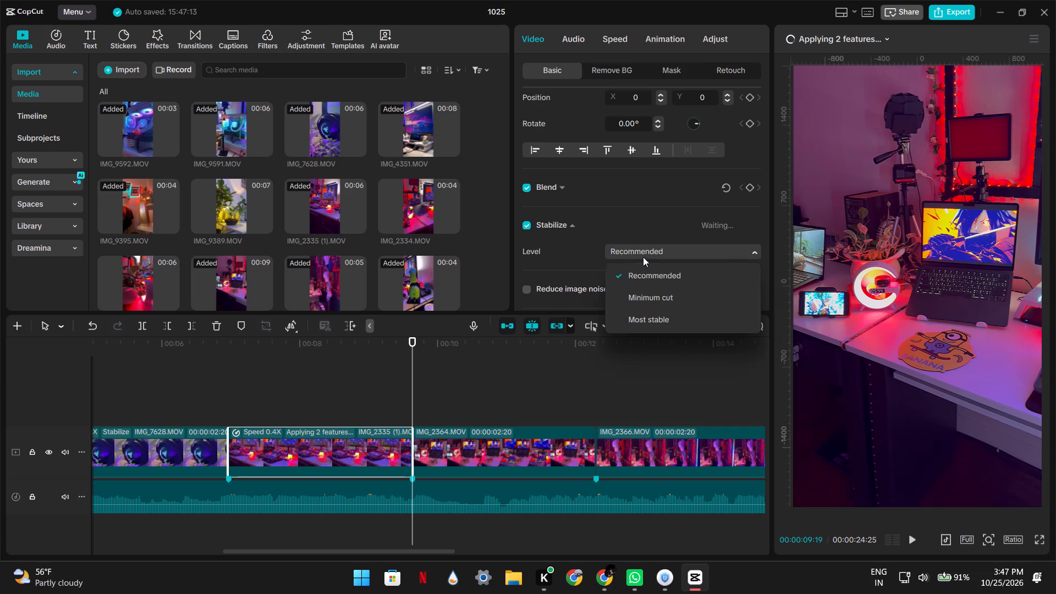
left_click(637, 319)
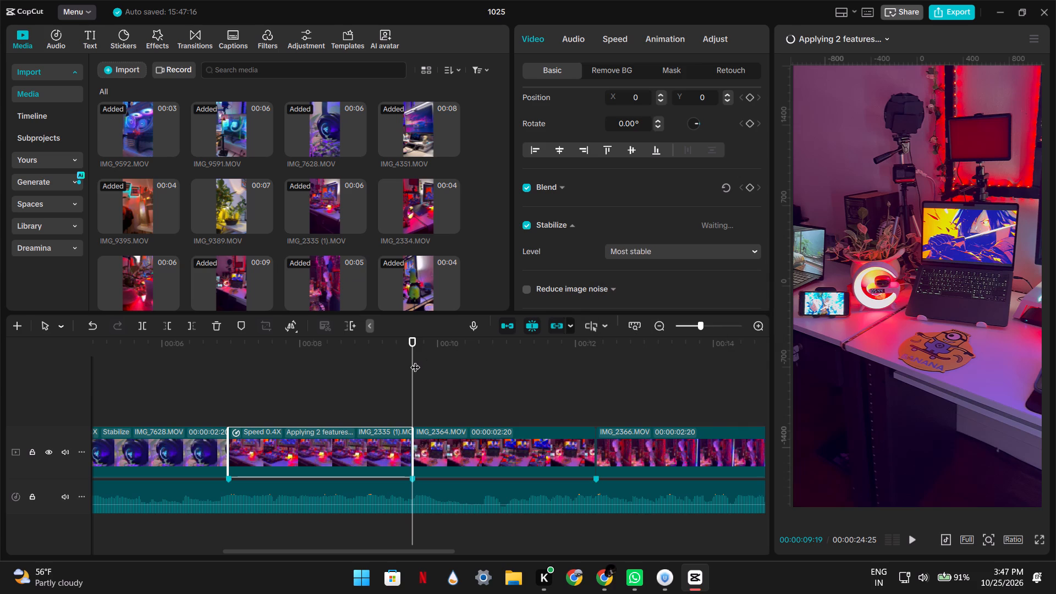
Play back the sequence from IMG_9592.MOV through IMG_2335 (1).MOV to the end of IMG_2364.MOV.
scroll(415, 360, "right", 1)
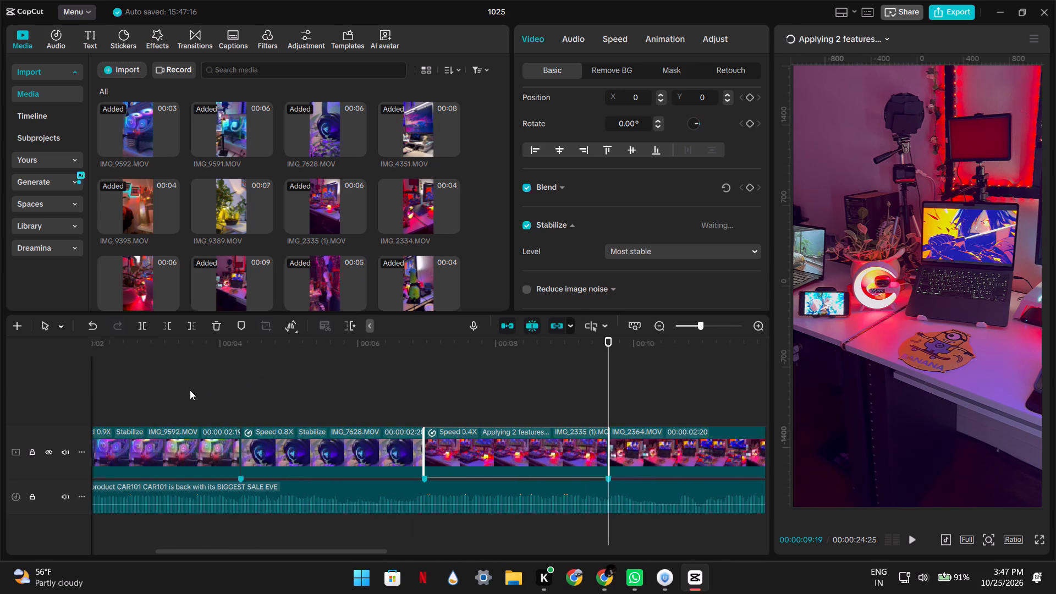
left_click(190, 390)
key("space")
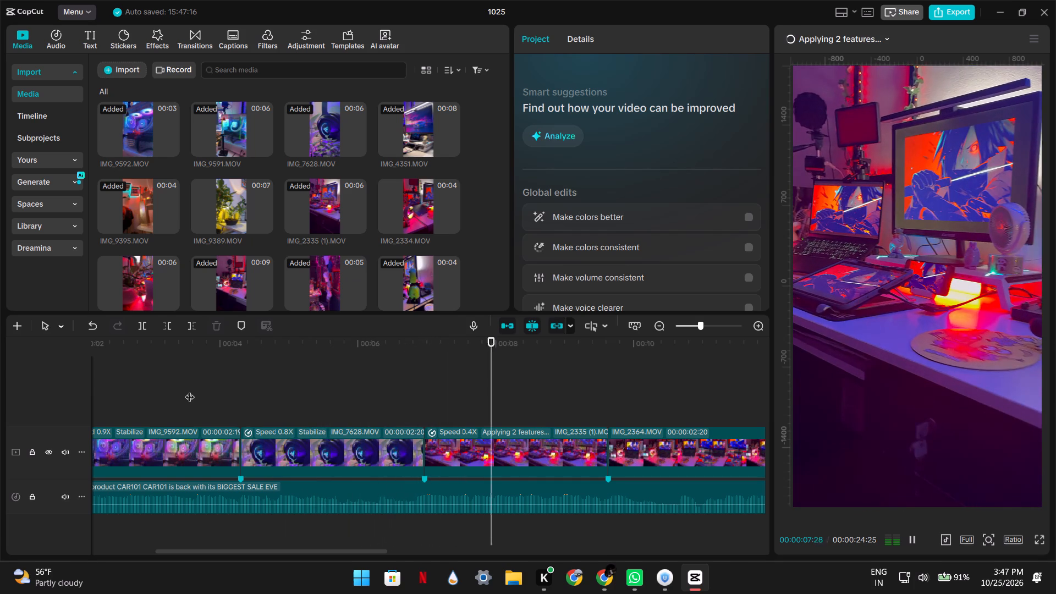
scroll(190, 390, "left", 1)
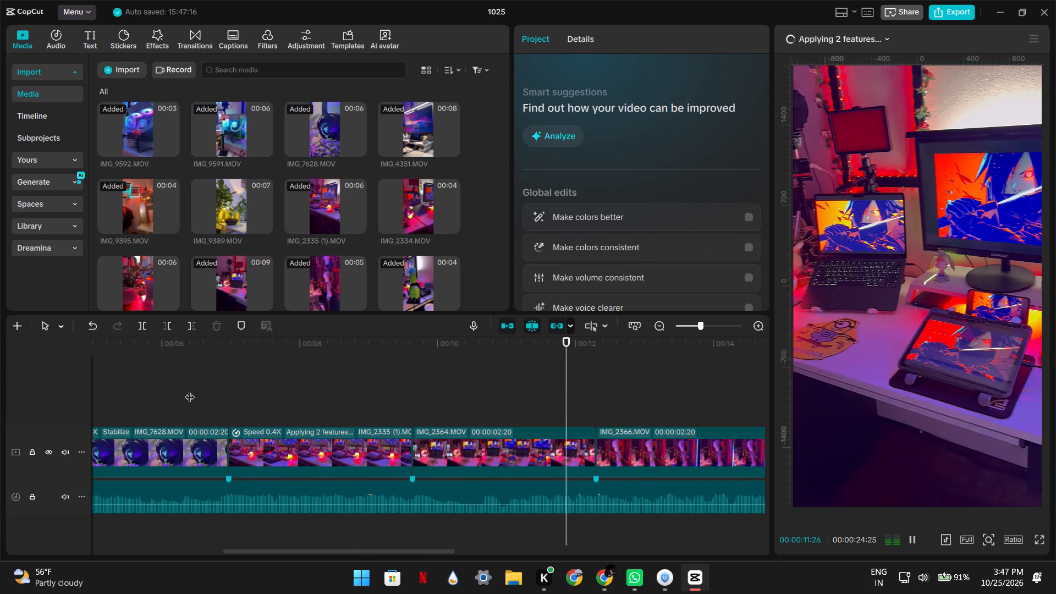
key("space")
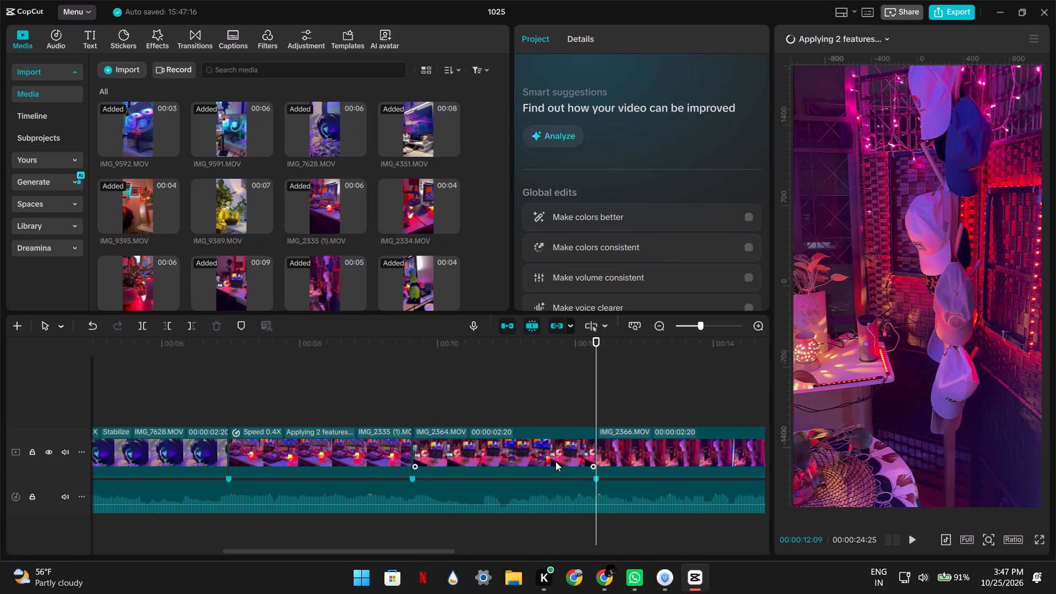
Slow IMG_2364.MOV to 0.80x and trim its end to the beat marker at 00:00:12:09.
left_click(555, 461)
left_click(610, 37)
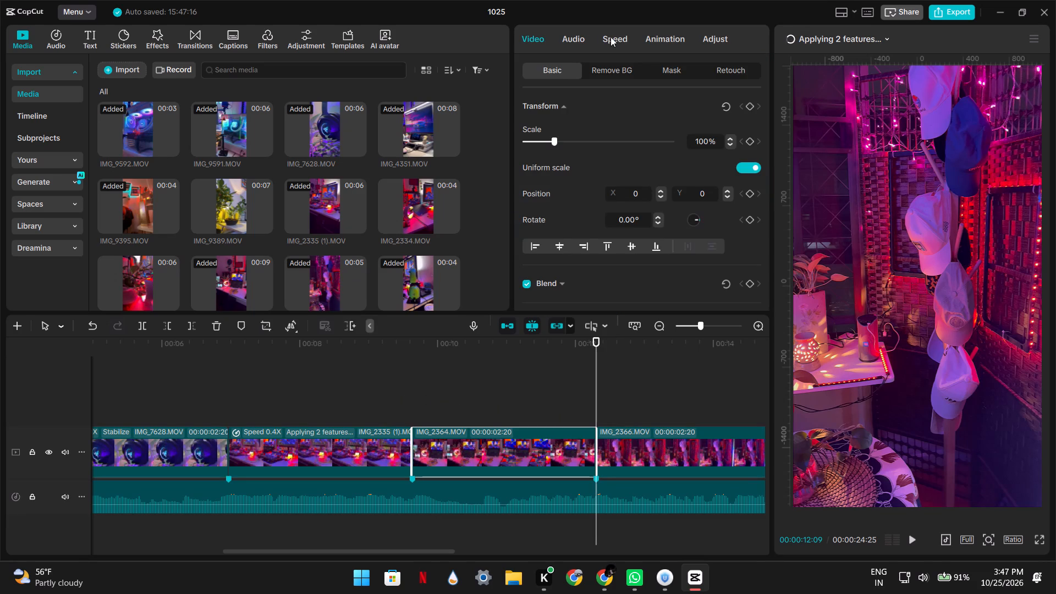
left_click(757, 129)
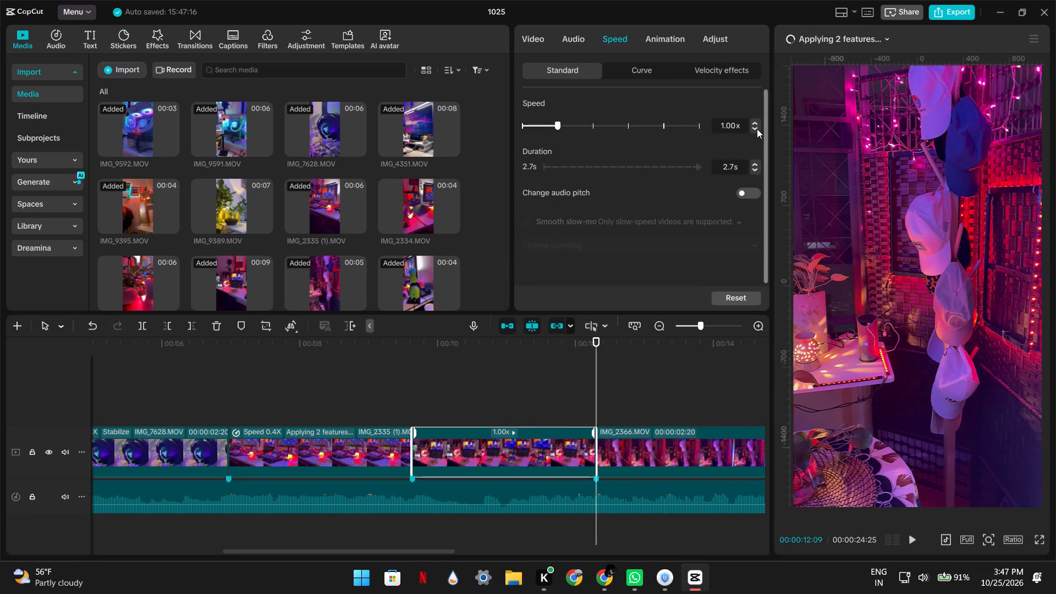
left_click(757, 129)
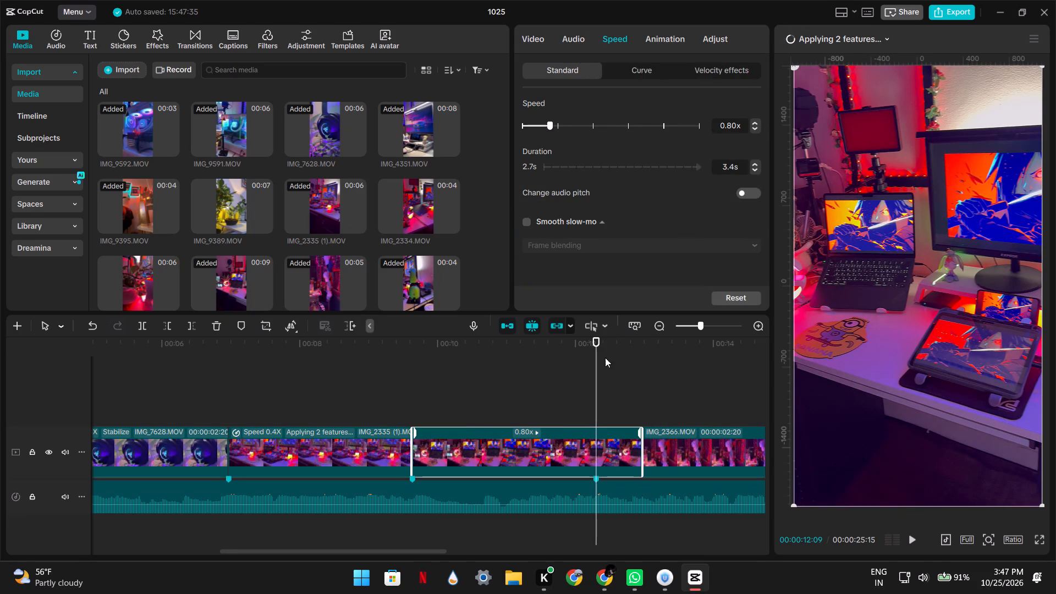
key("w")
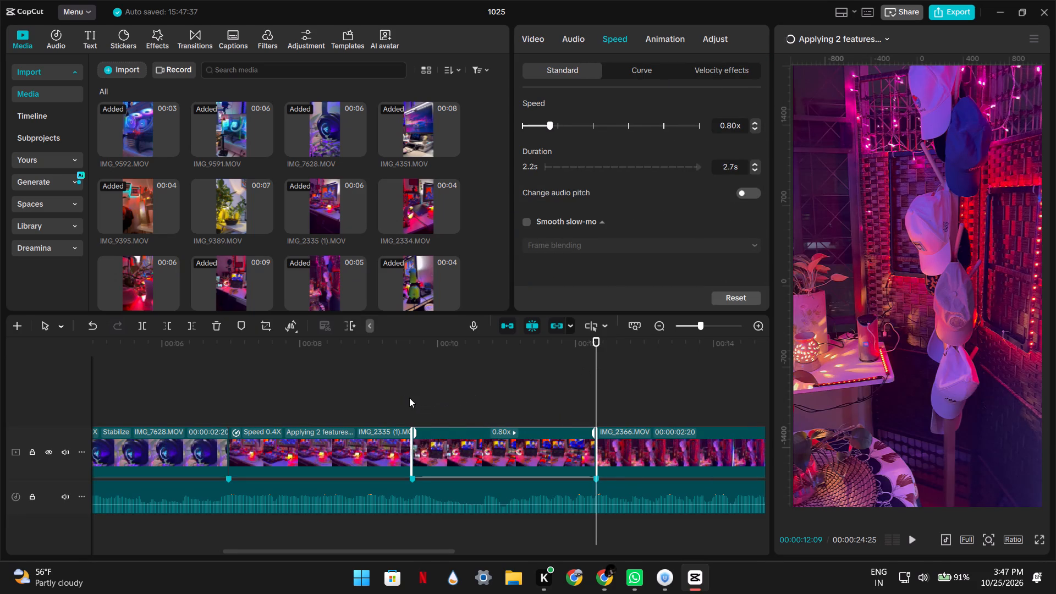
Play back the slowed IMG_2364.MOV into the beginning of IMG_2366.MOV.
left_click(409, 398)
key("space")
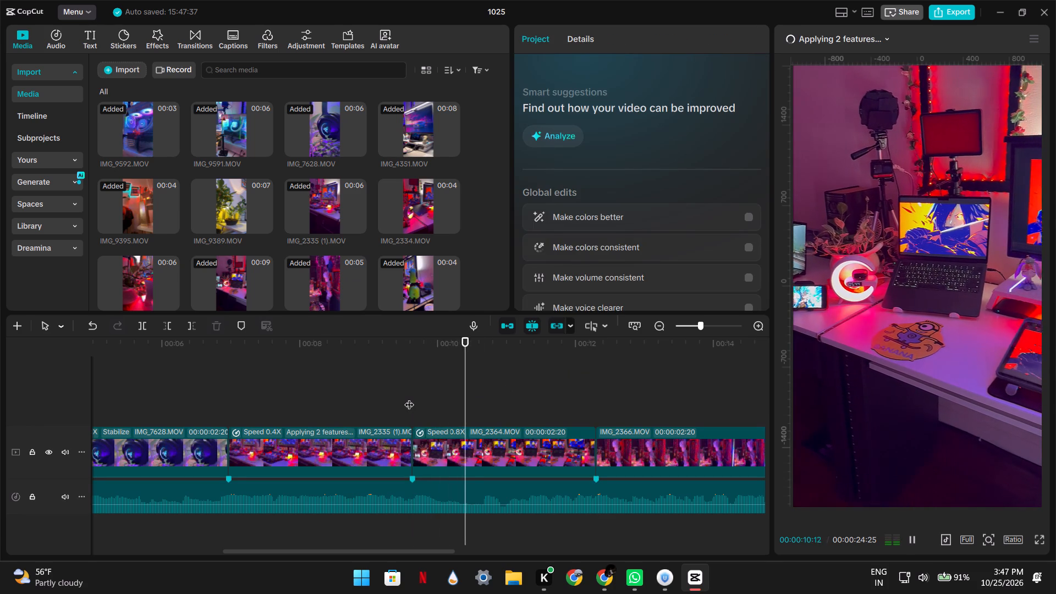
key("space")
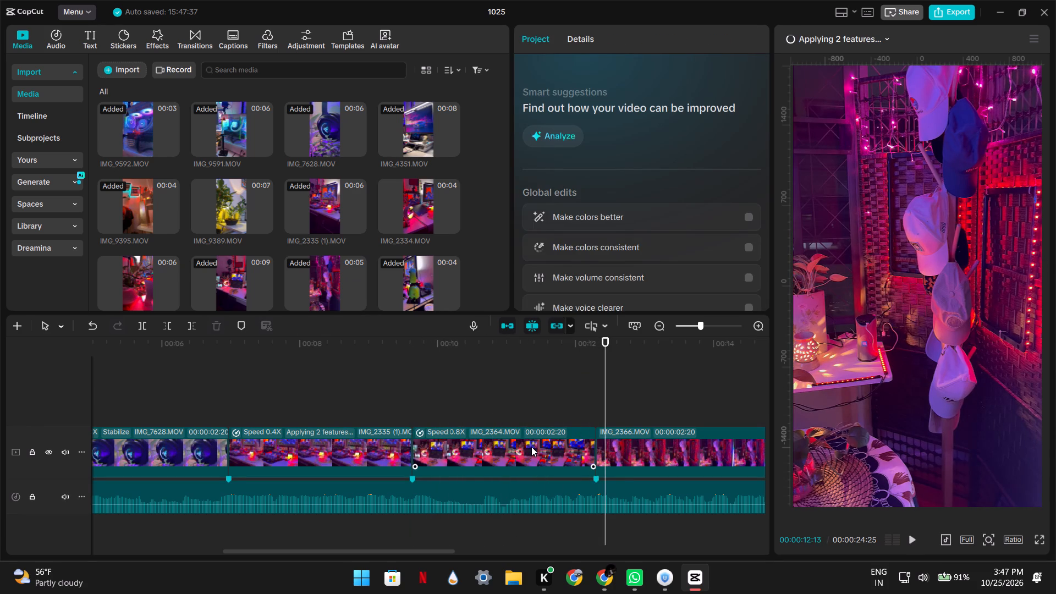
Apply Smooth slow-mo with Optical flow to IMG_2364.MOV.
left_click(549, 452)
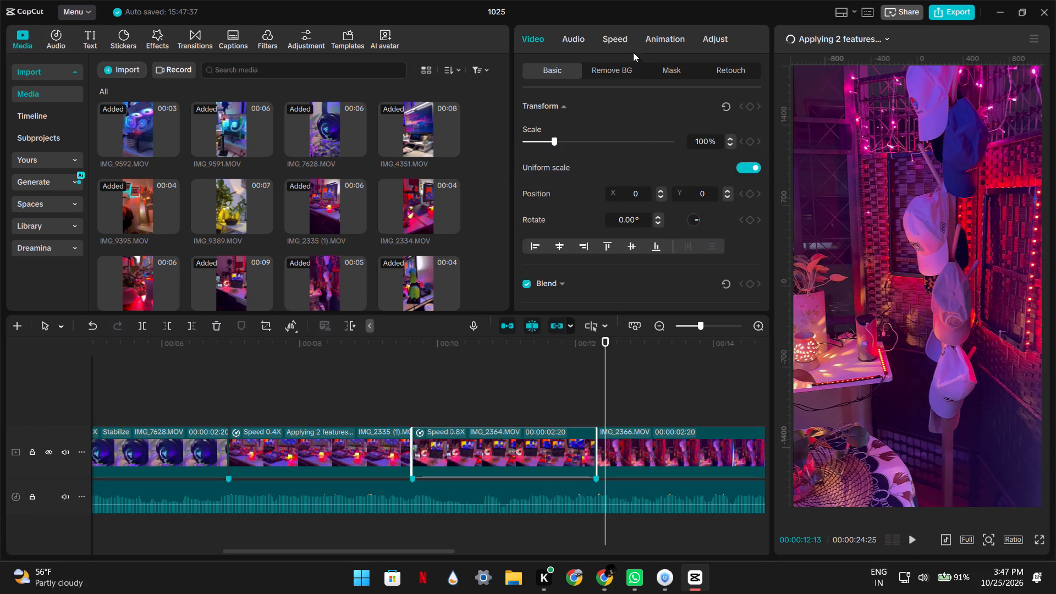
left_click(621, 38)
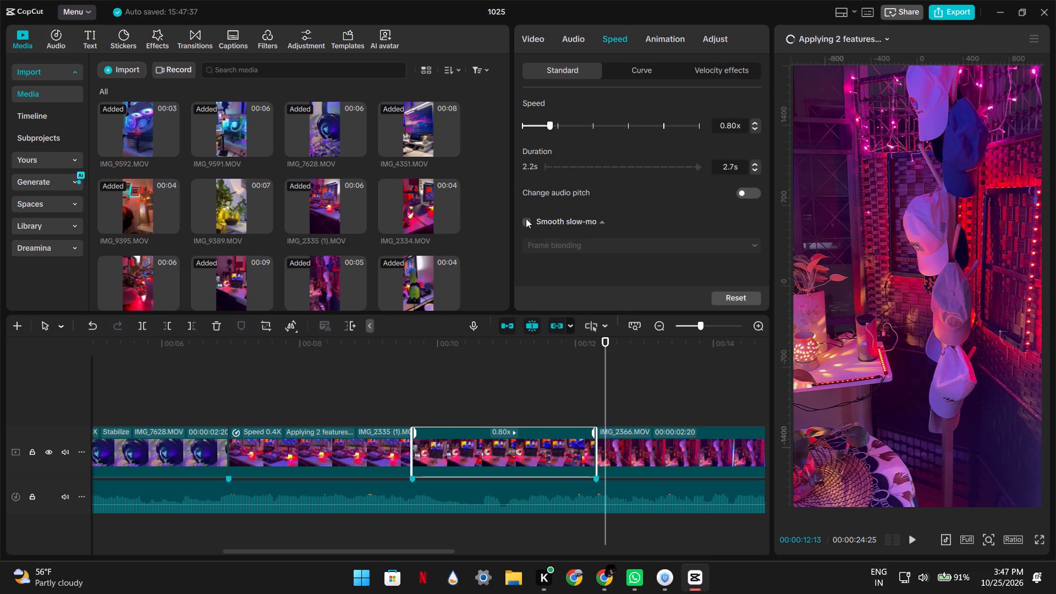
left_click(526, 220)
left_click(538, 244)
left_click(553, 304)
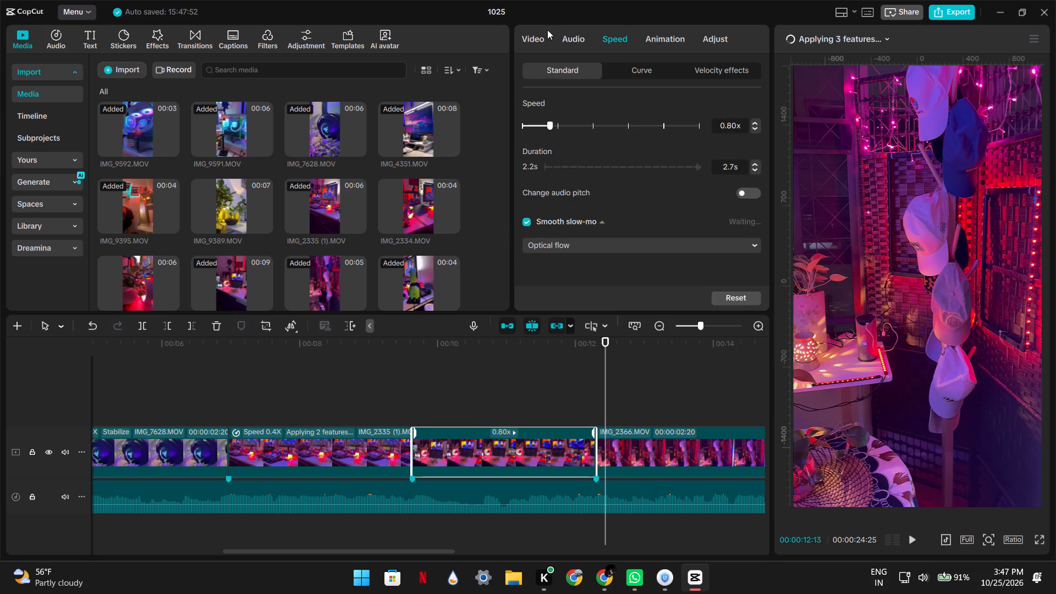
Stabilize IMG_2364.MOV with the level set to Most stable.
left_click(531, 36)
scroll(606, 186, "down", 1)
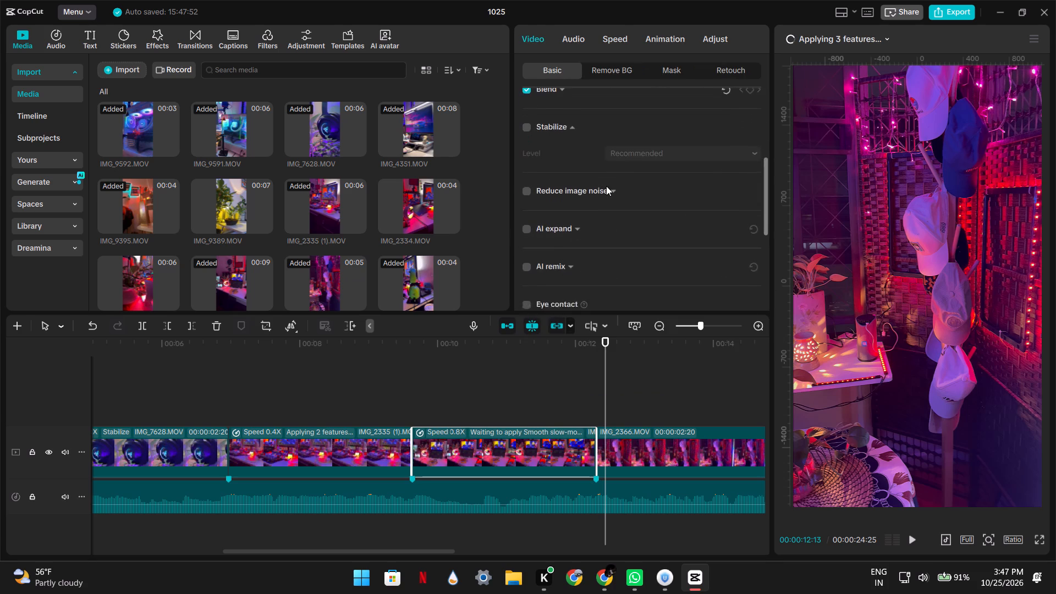
scroll(606, 186, "down", 1)
left_click(526, 116)
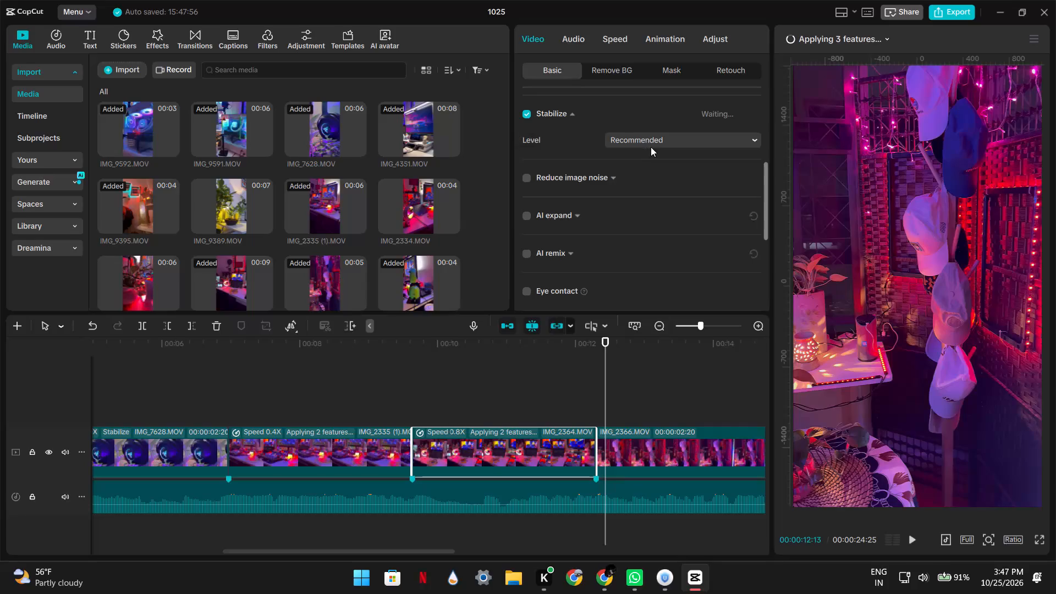
left_click(647, 139)
left_click(641, 213)
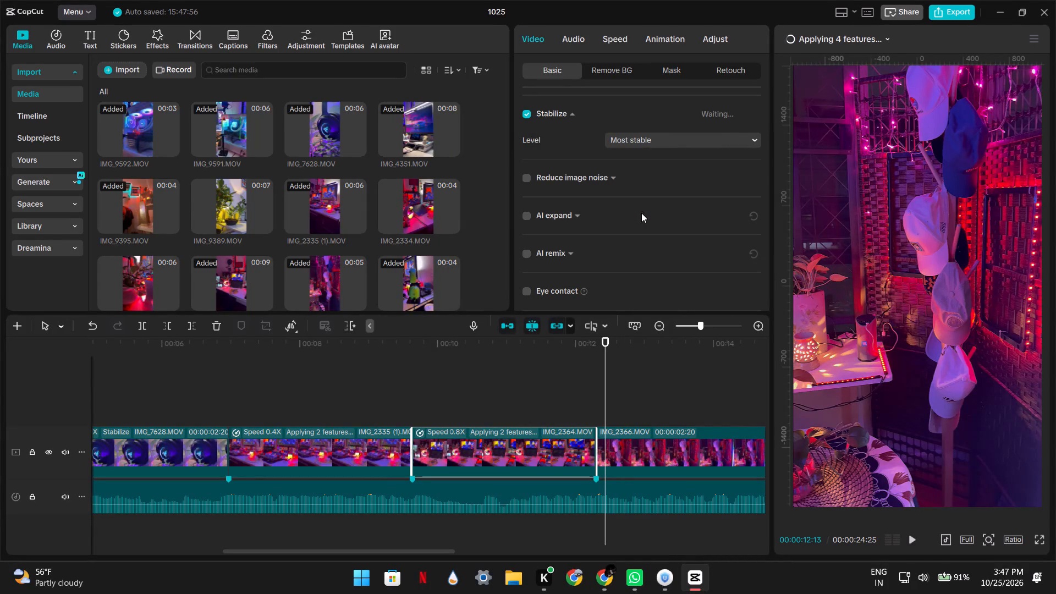
Check the processing progress of the clip effects and play back the stabilized IMG_2335 (1).MOV into IMG_2364.MOV.
left_click(344, 453)
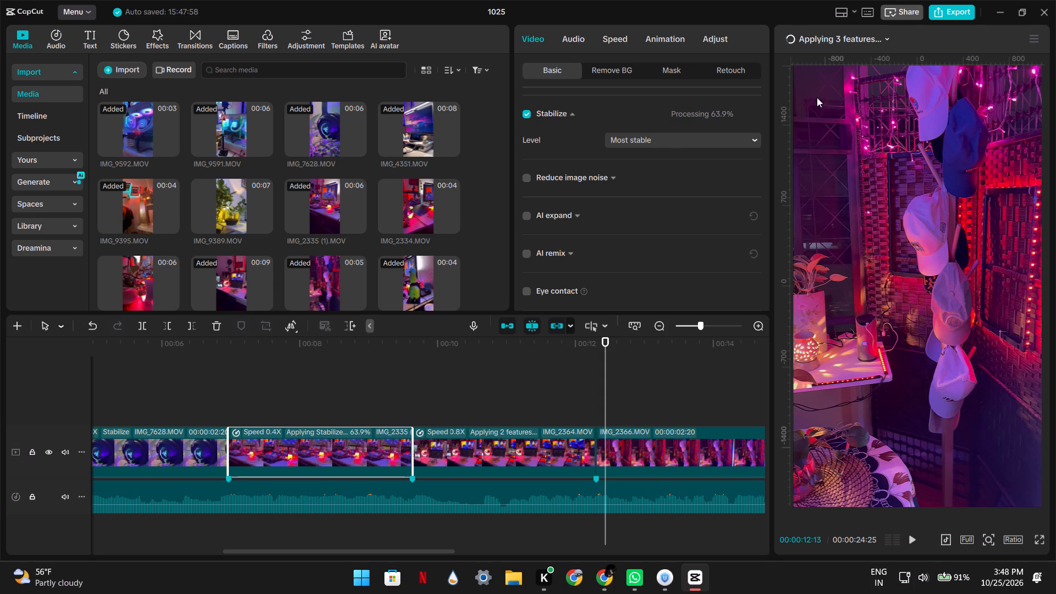
left_click(832, 41)
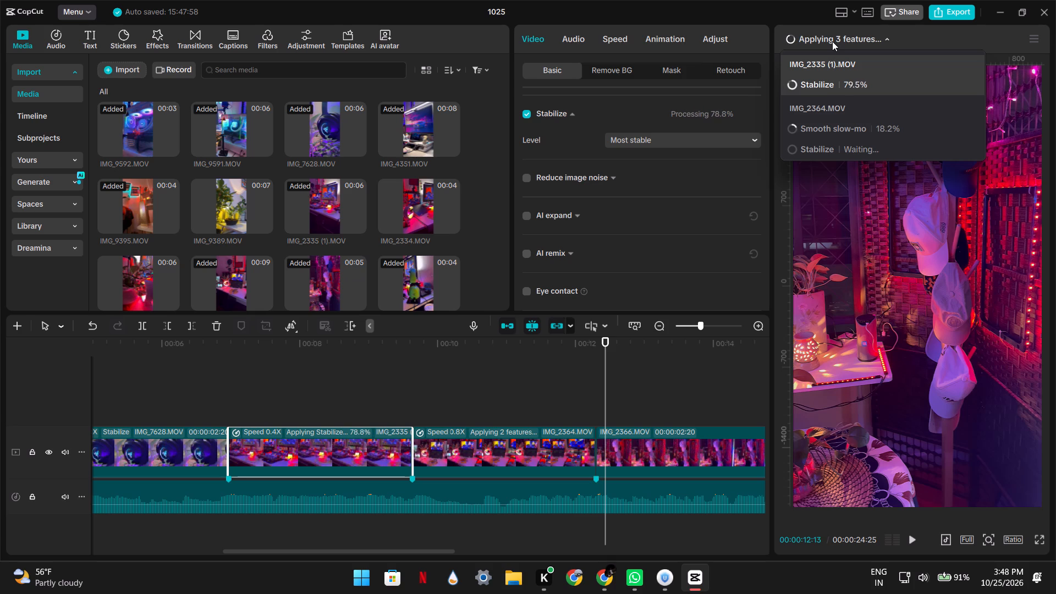
left_click(832, 41)
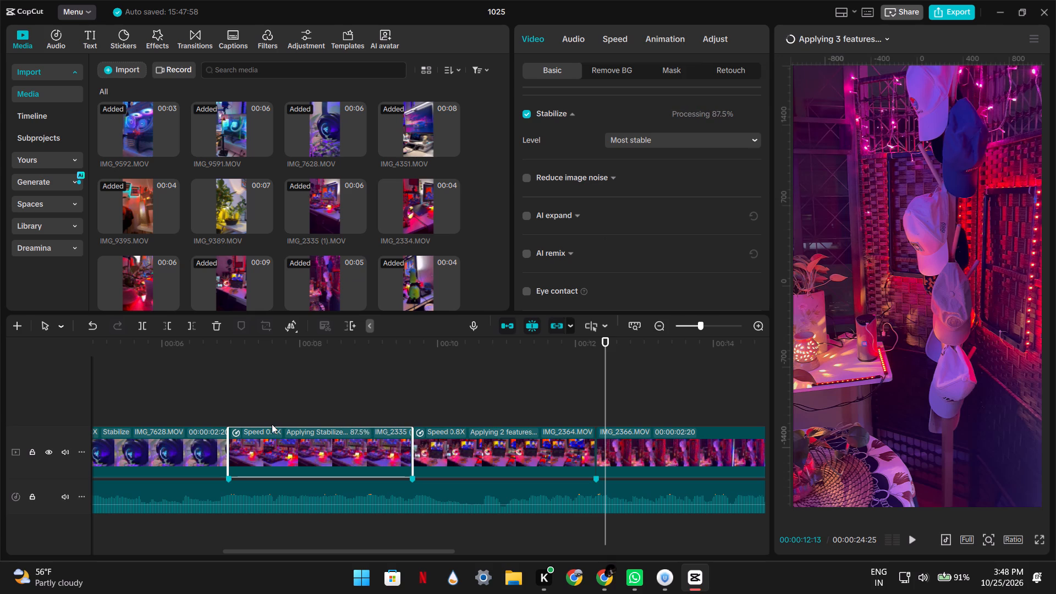
left_click(191, 405)
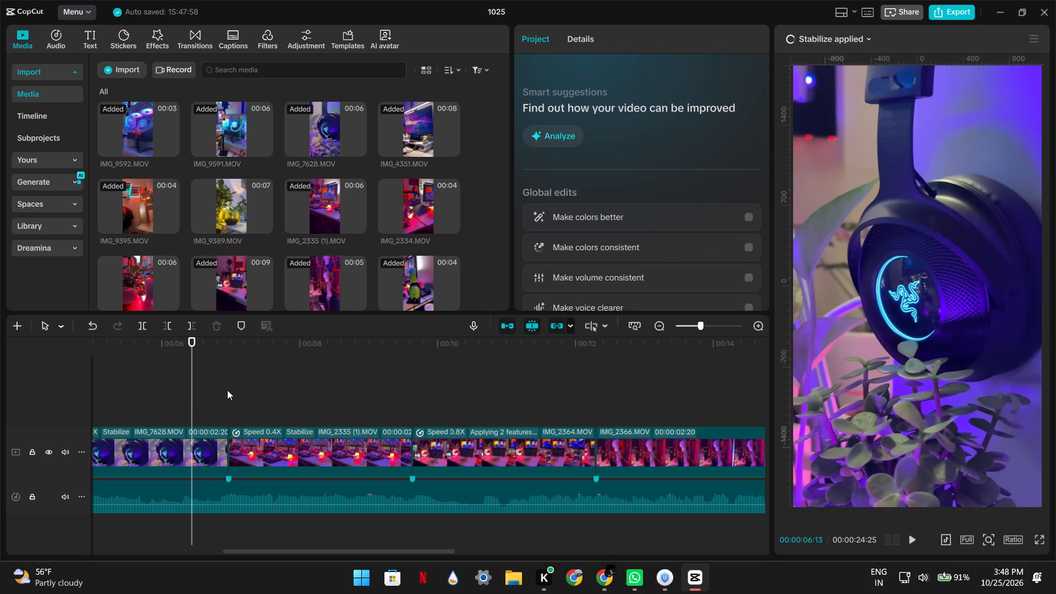
key("space")
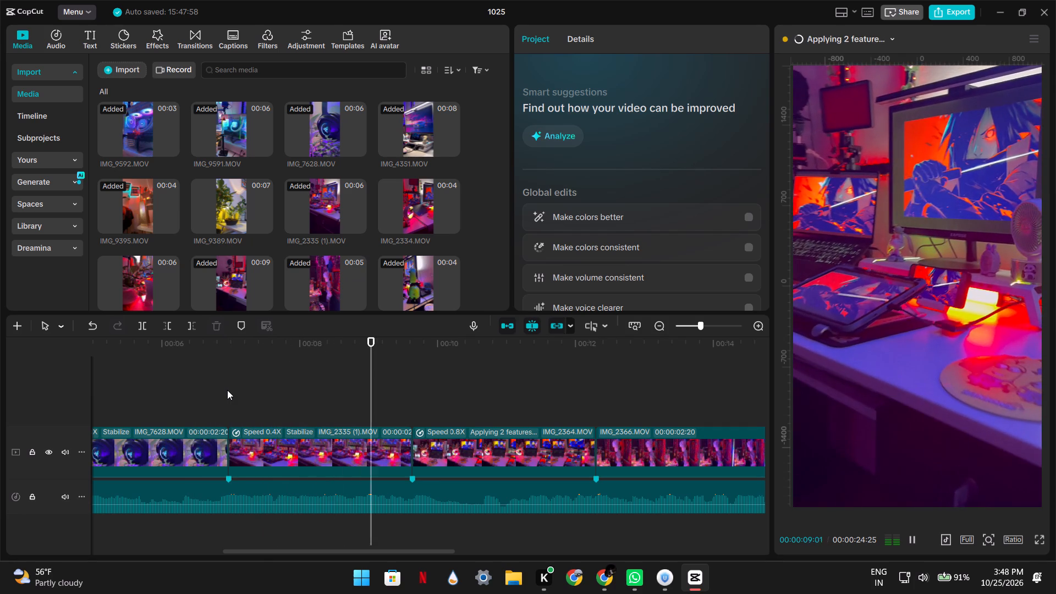
key("space")
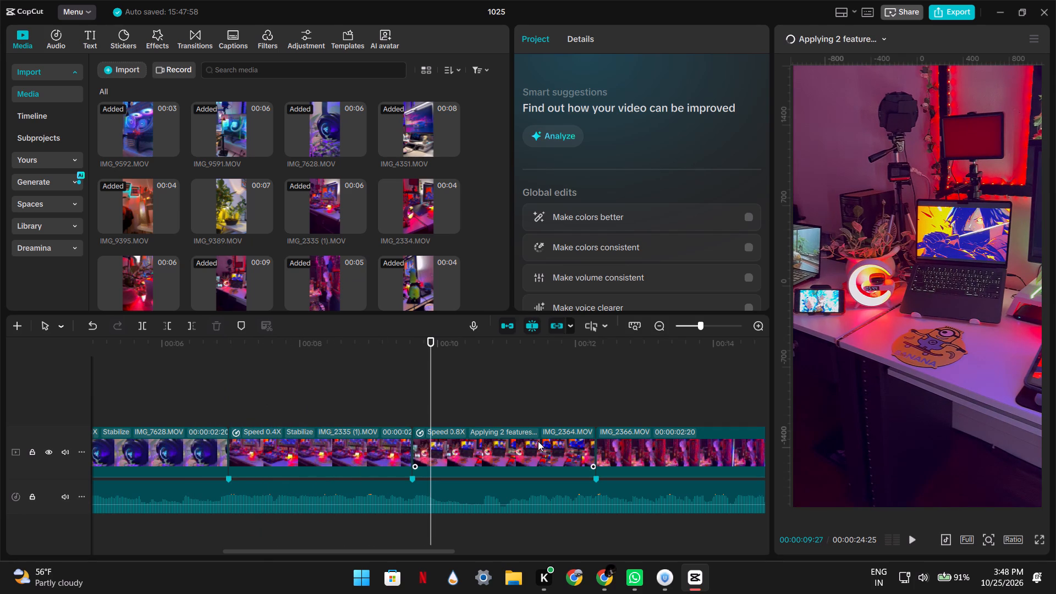
left_click(538, 441)
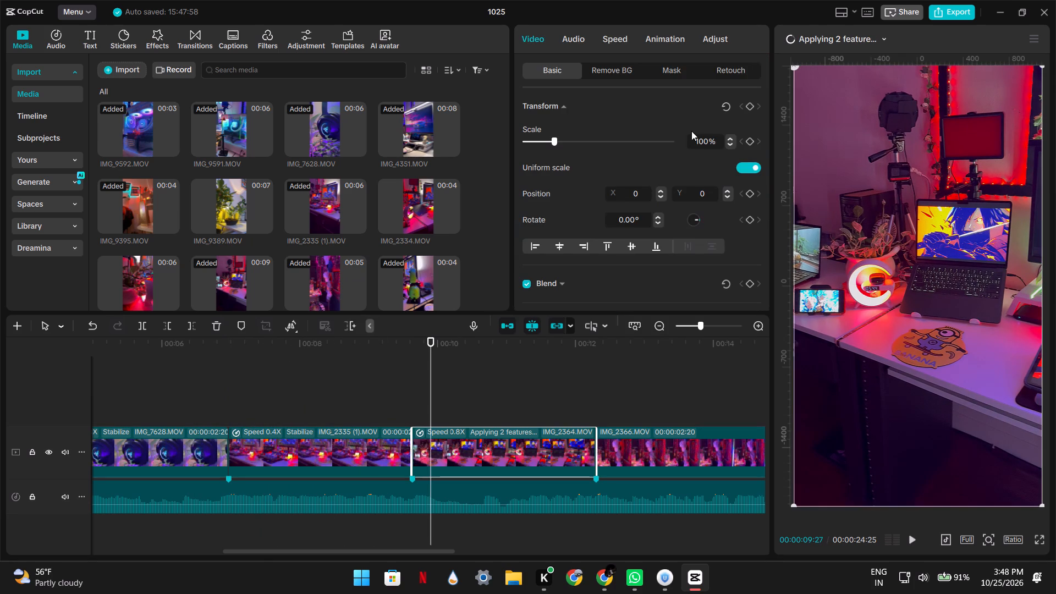
left_click(850, 46)
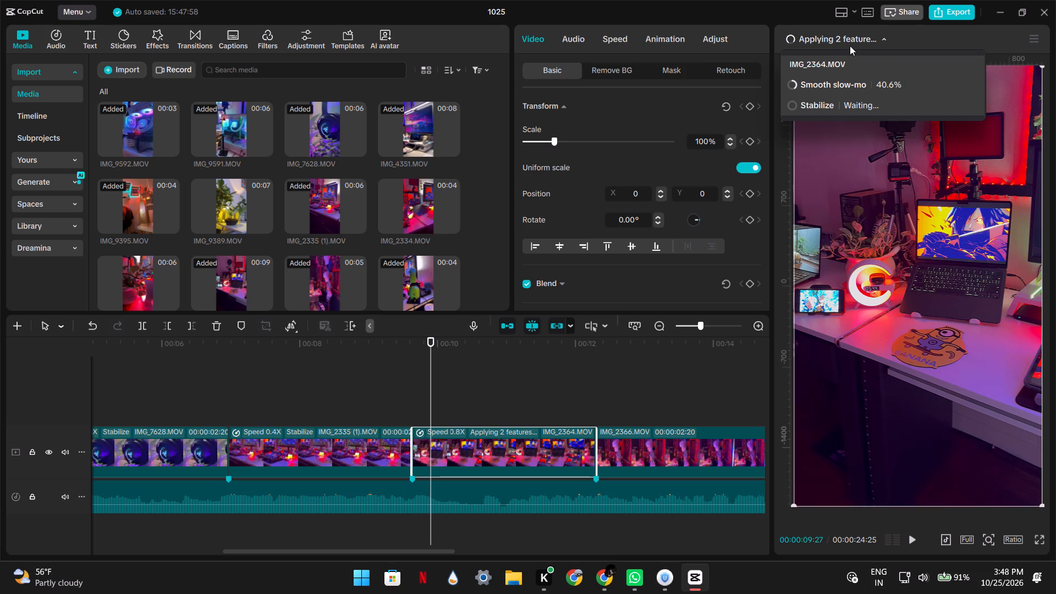
left_click(850, 46)
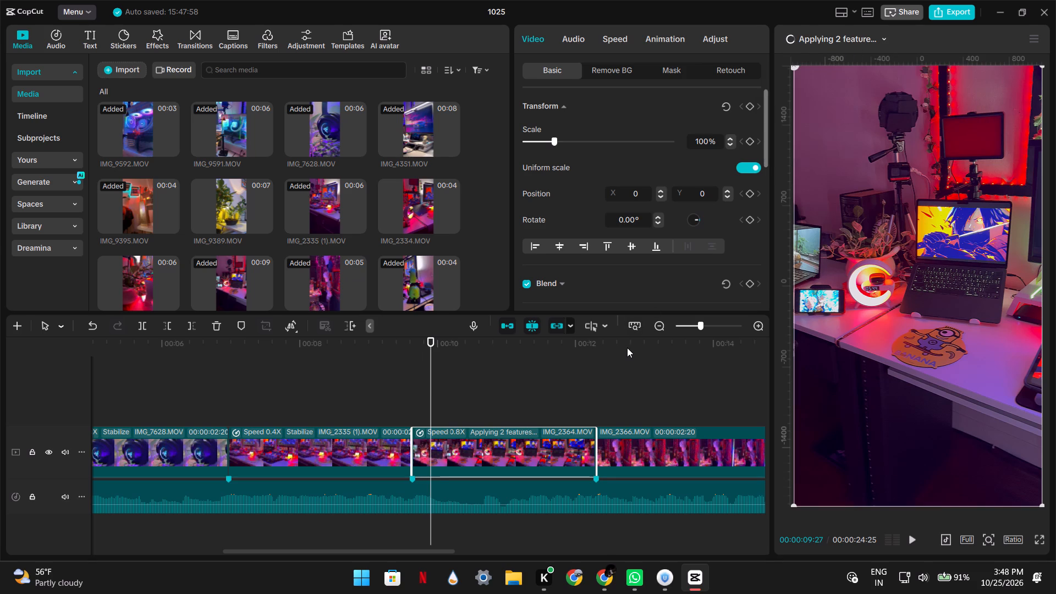
Play back IMG_2366.MOV from near its start to review its motion.
scroll(621, 378, "left", 1)
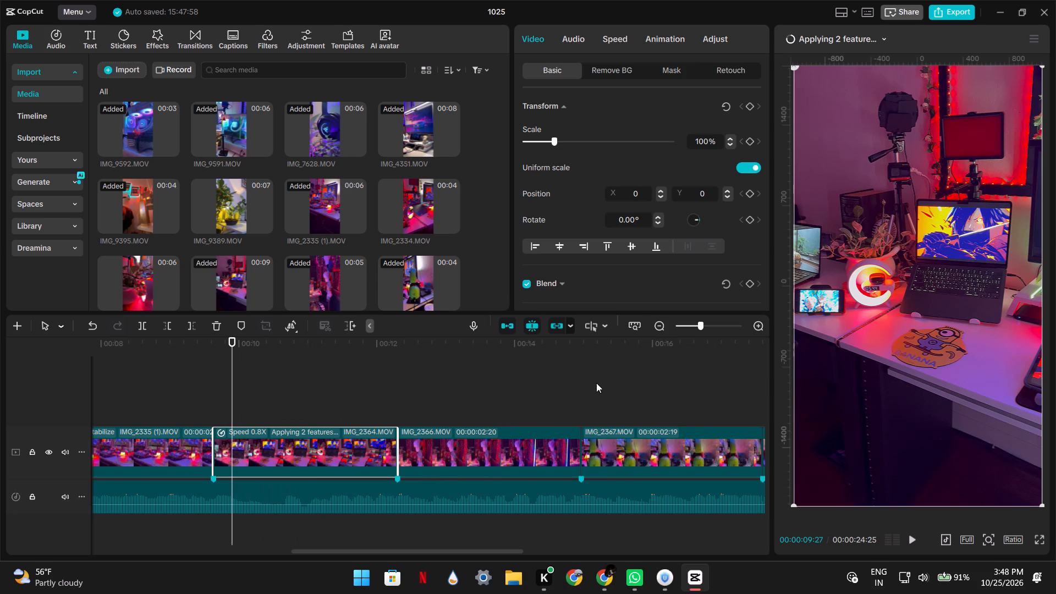
left_click(574, 384)
left_click_drag(574, 384, 447, 377)
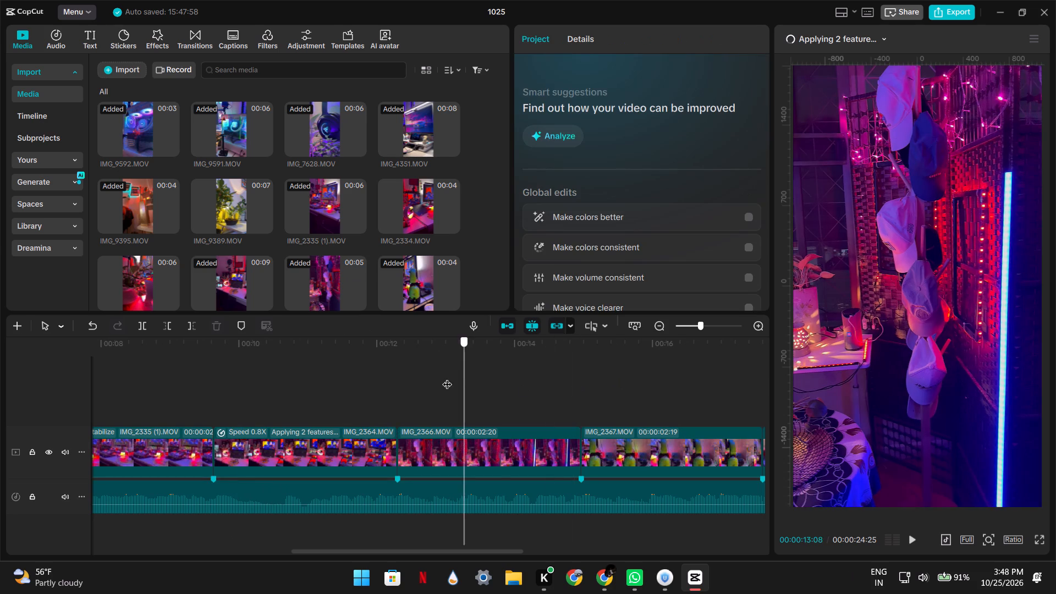
left_click_drag(447, 377, 408, 376)
key("space")
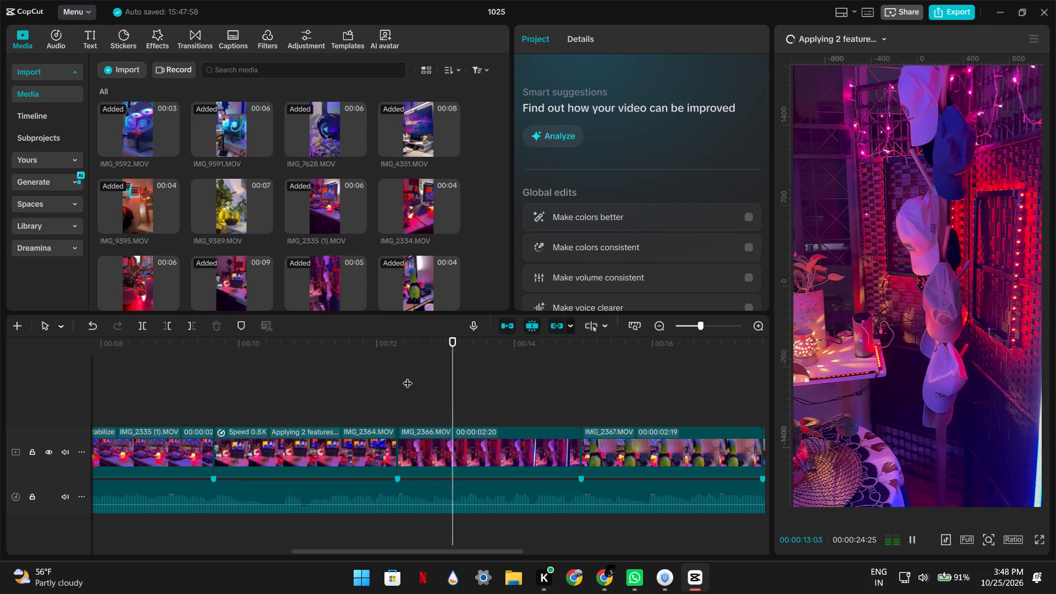
key("space")
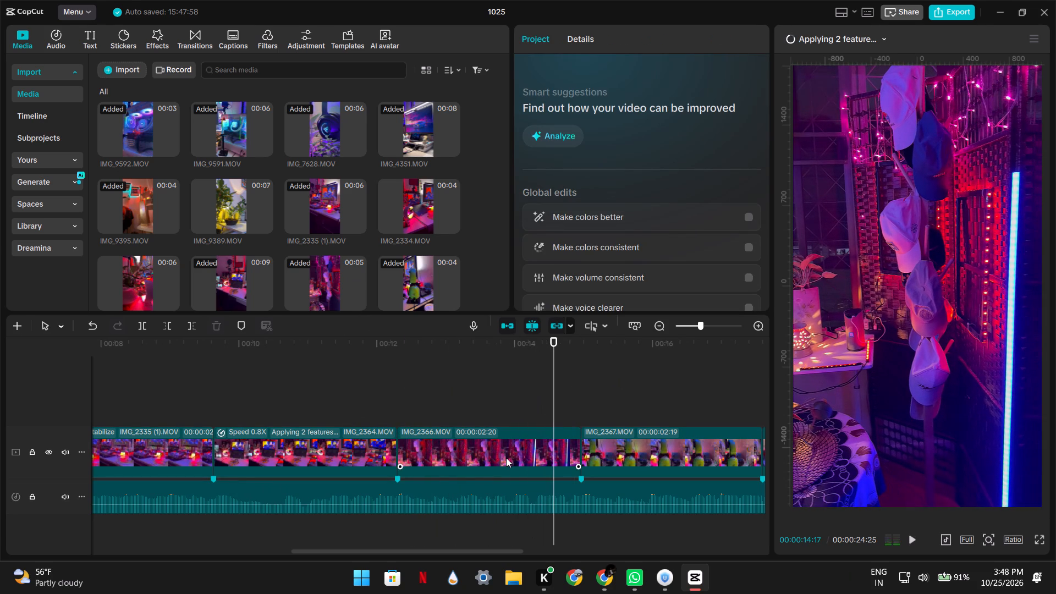
Slow IMG_2366.MOV to 0.80x and trim its extended end back to the beat marker before IMG_2367.MOV.
left_click(474, 452)
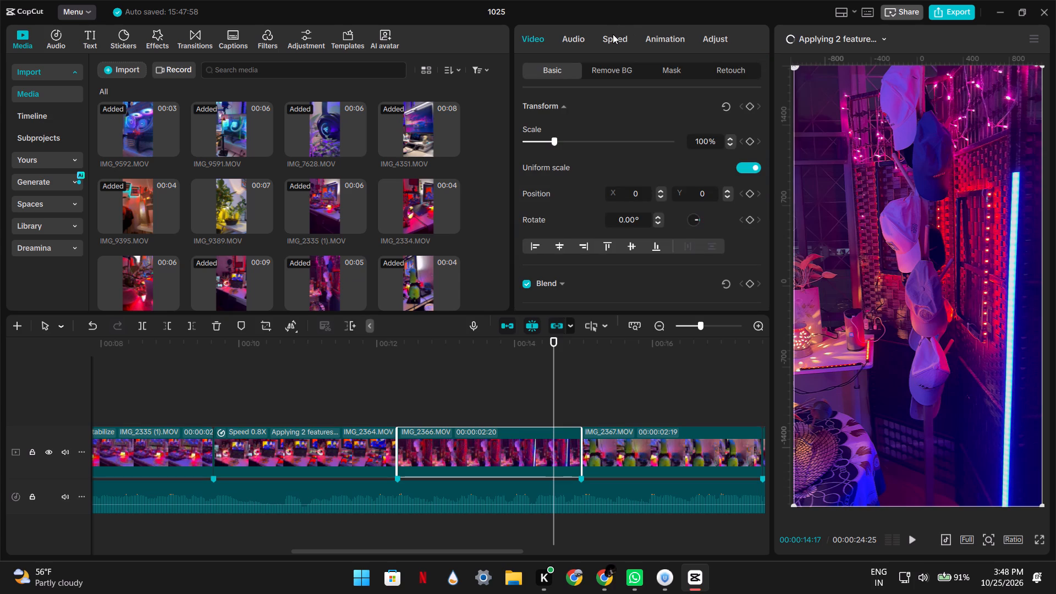
left_click(613, 34)
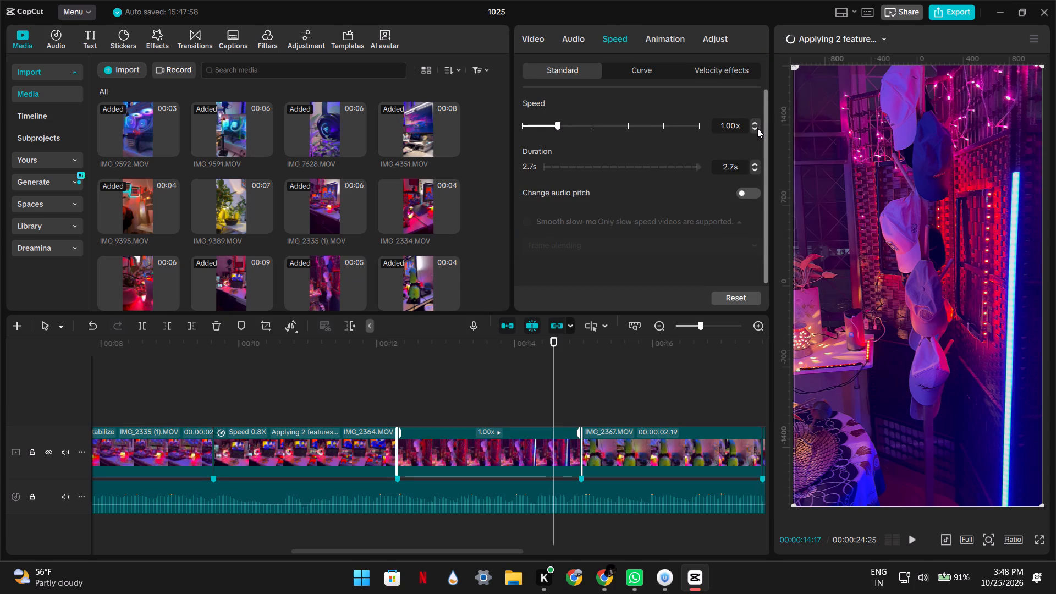
left_click(757, 128)
left_click(757, 128)
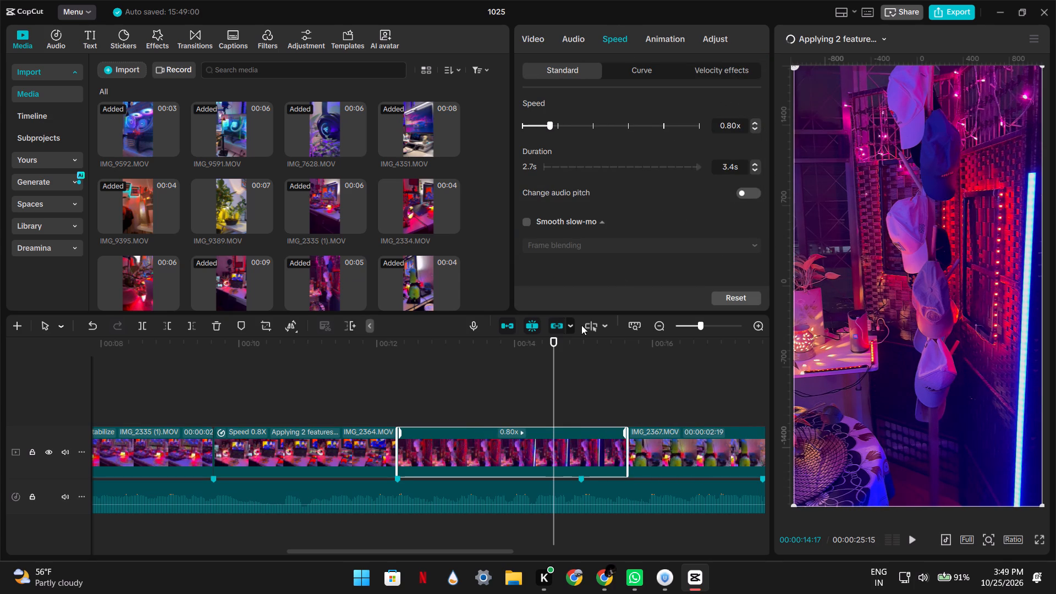
left_click_drag(553, 360, 585, 370)
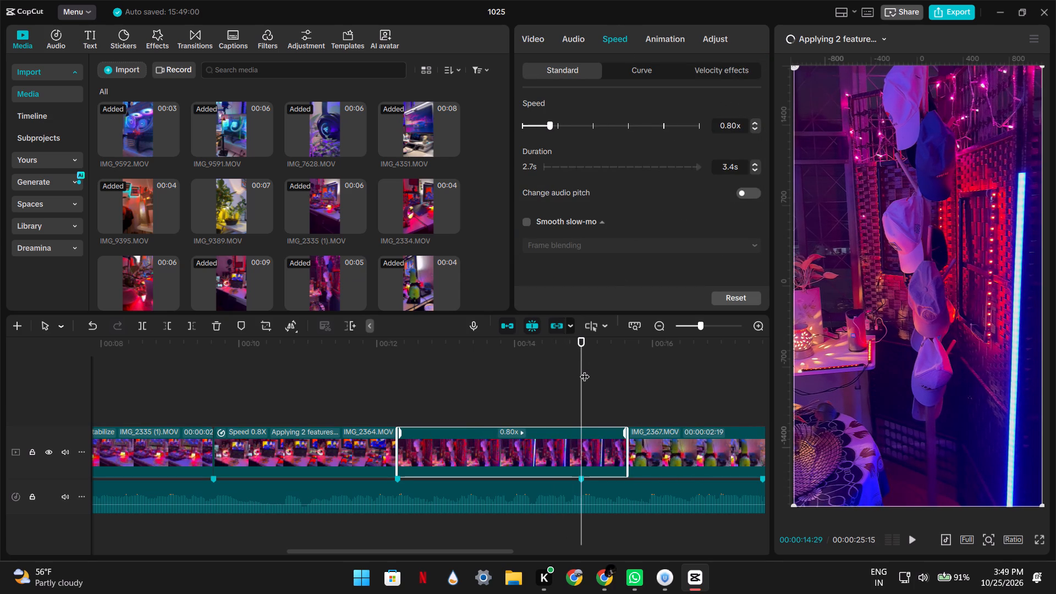
key("w")
left_click(391, 393)
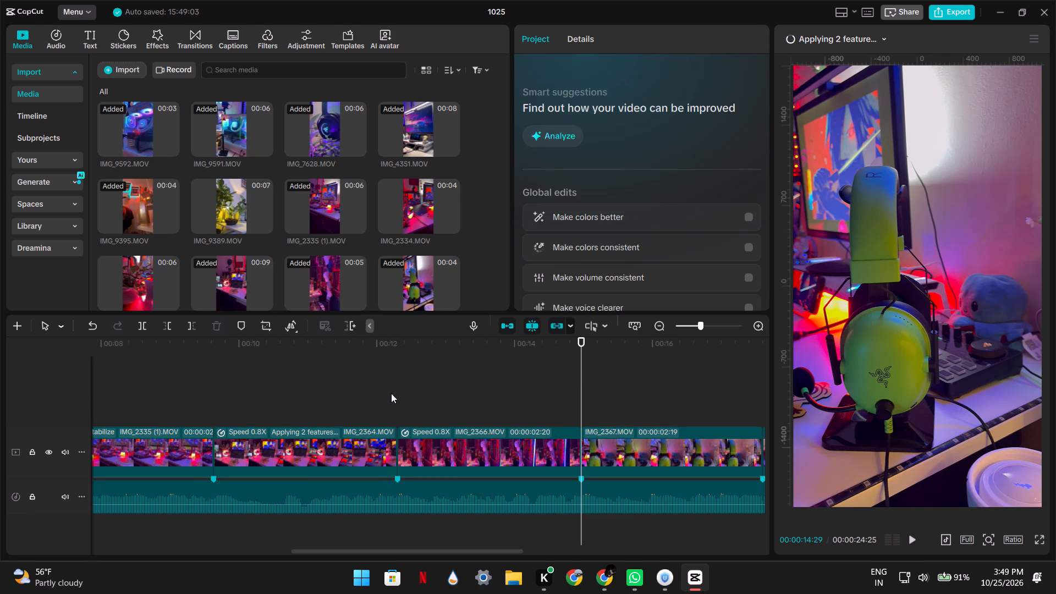
key("space")
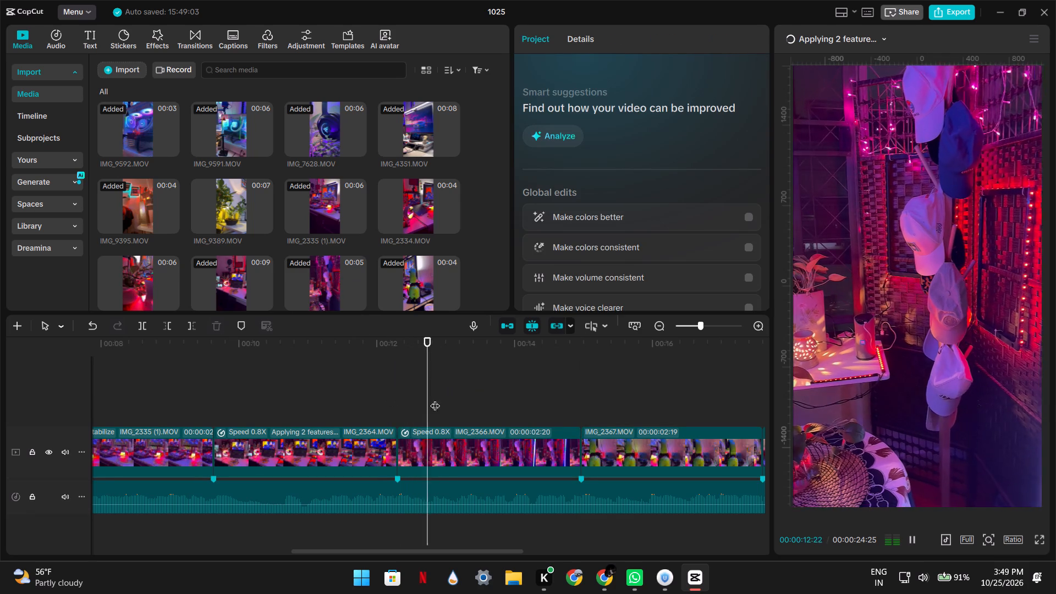
key("space")
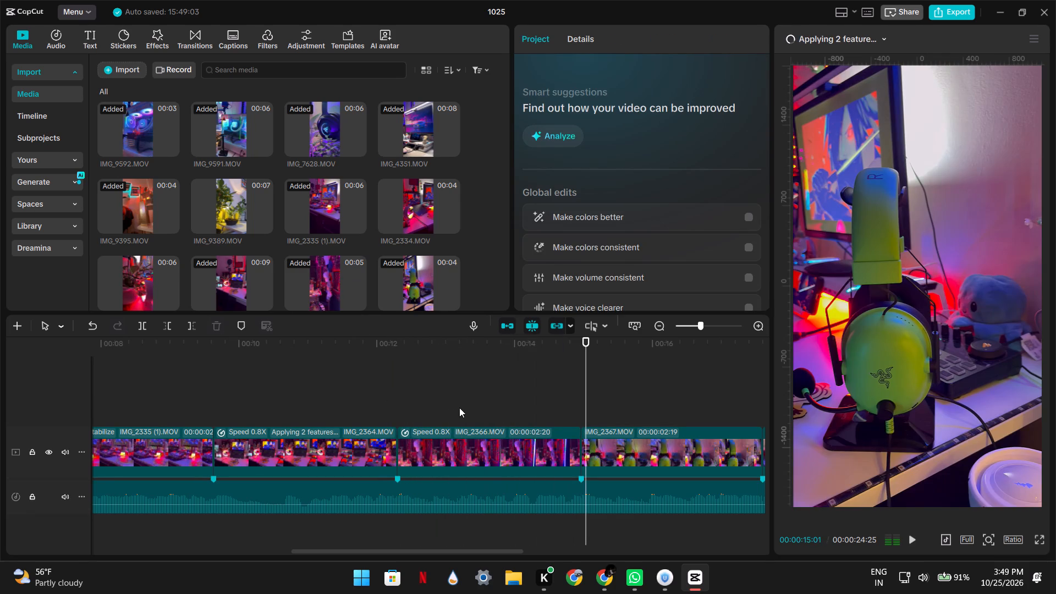
Apply Smooth slow-mo with Optical flow to IMG_2366.MOV.
left_click(536, 447)
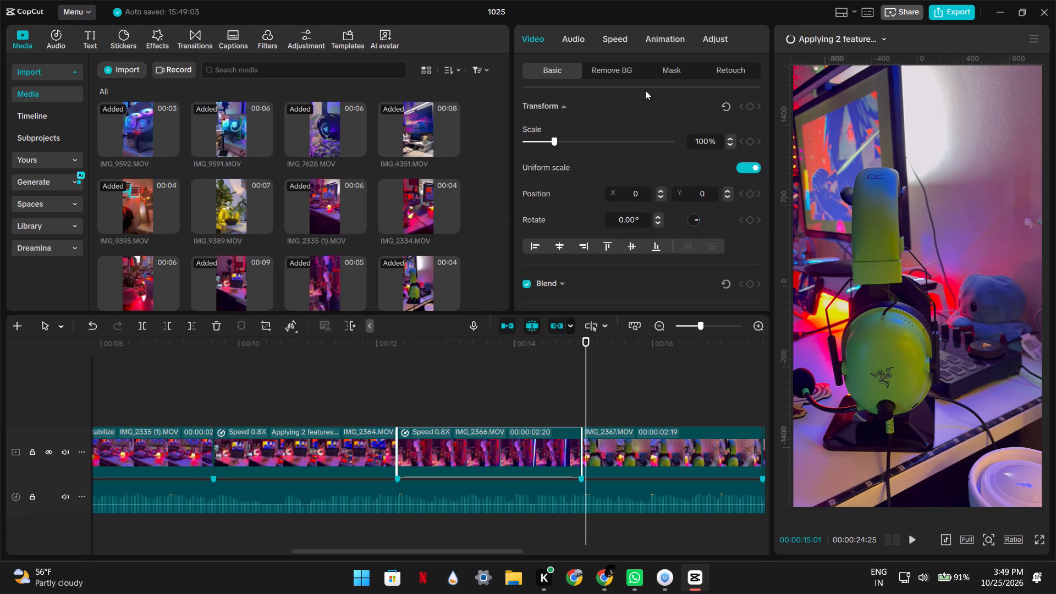
left_click(613, 42)
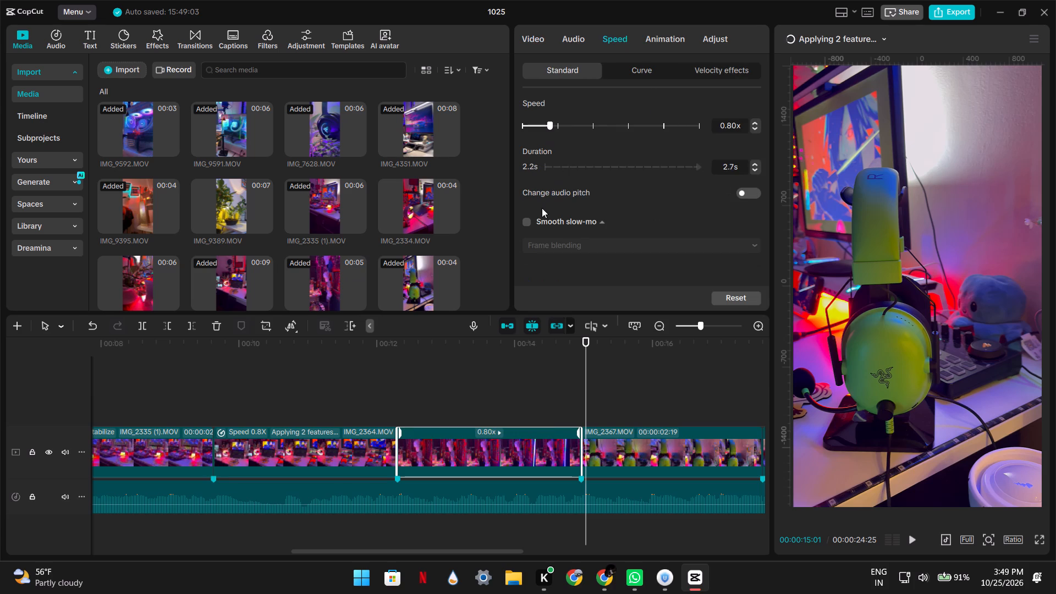
left_click(528, 219)
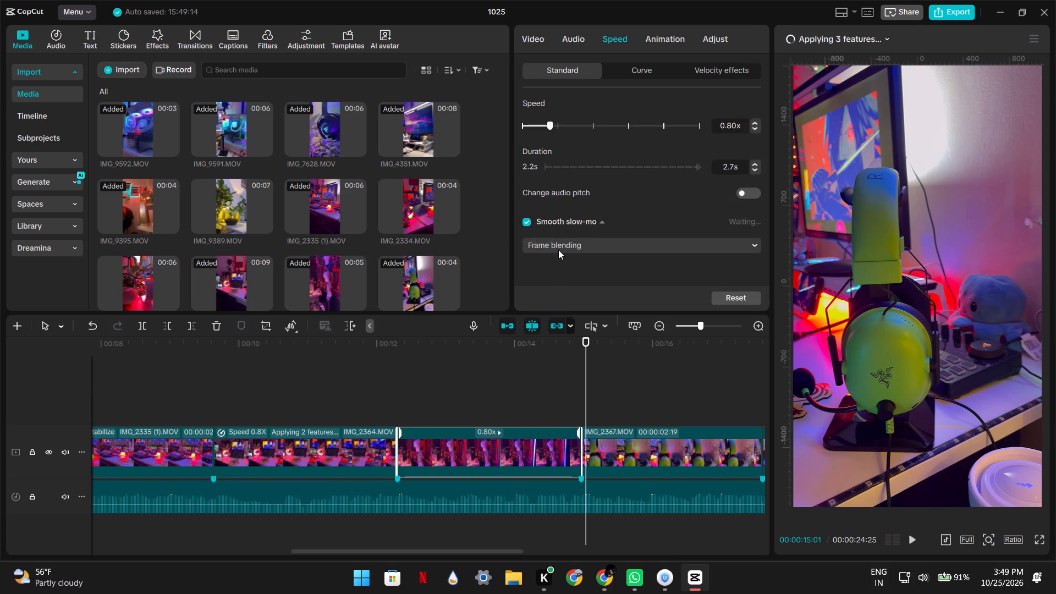
left_click(555, 248)
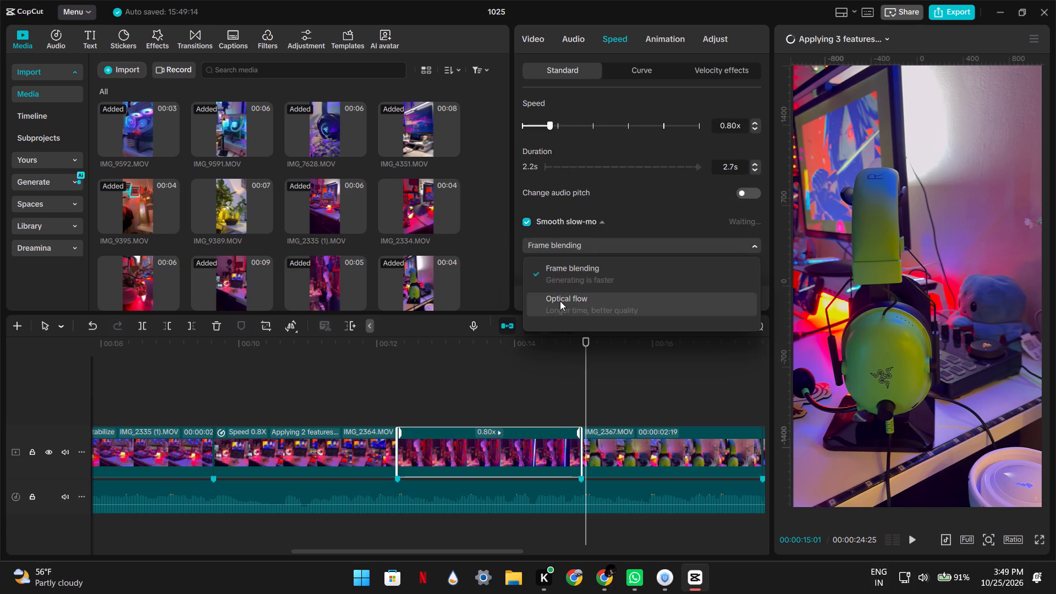
left_click(560, 301)
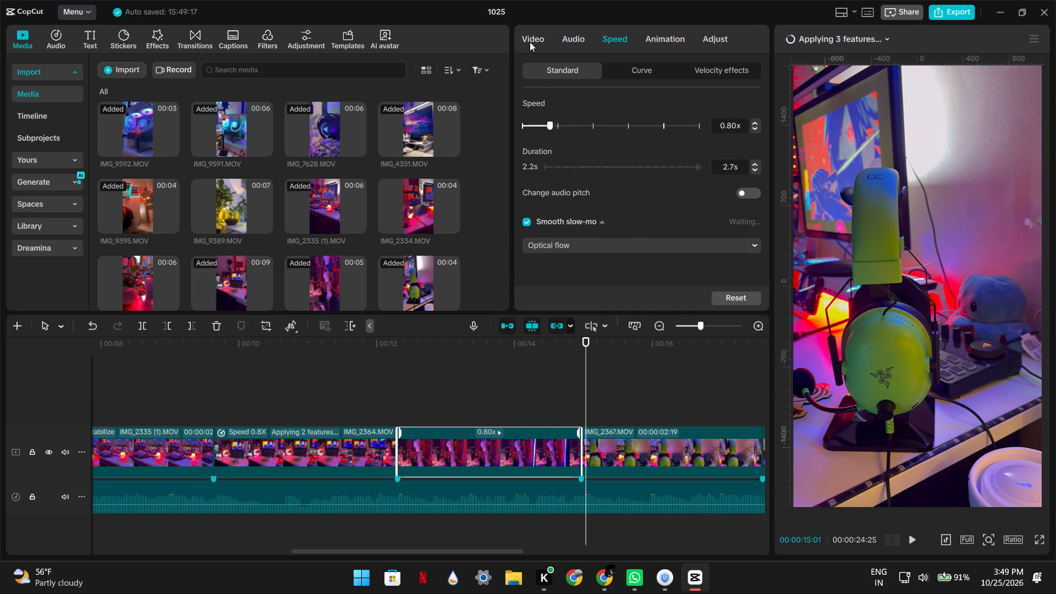
Stabilize IMG_2366.MOV with the level set to Most stable.
left_click(530, 42)
scroll(594, 213, "down", 1)
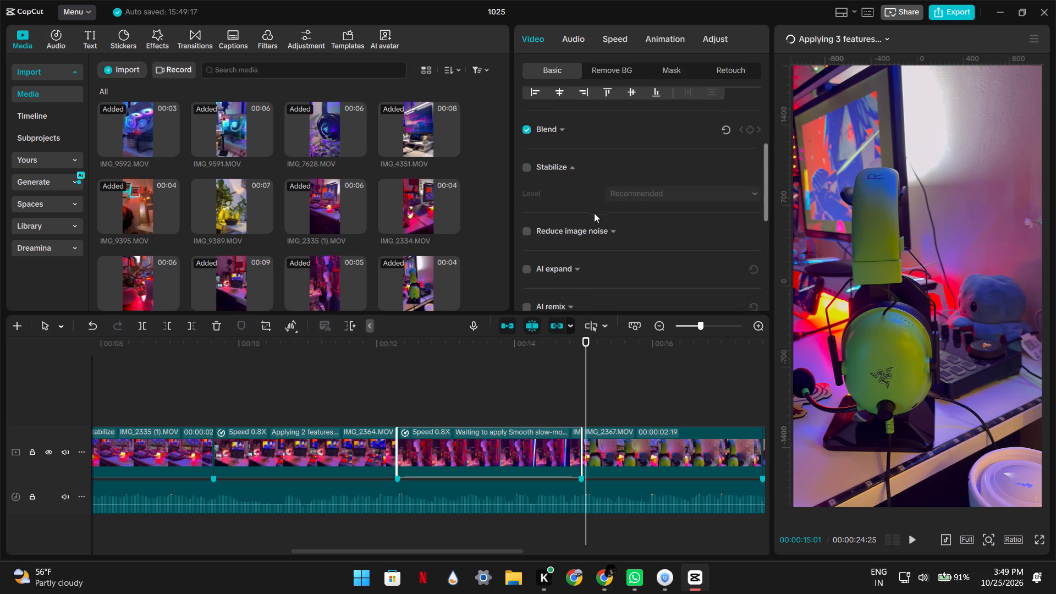
left_click(529, 164)
left_click(641, 190)
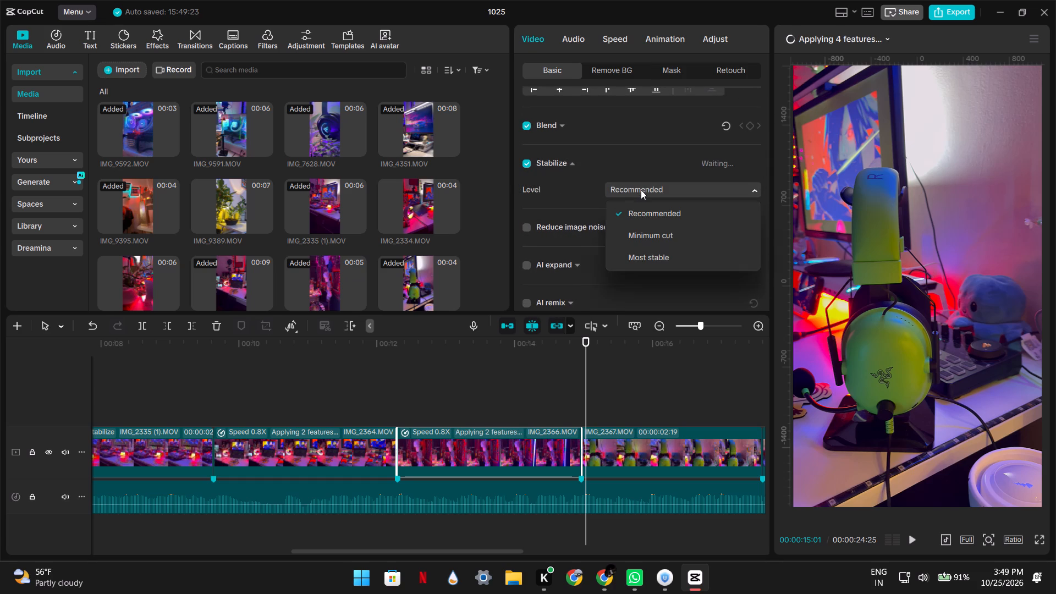
left_click(643, 260)
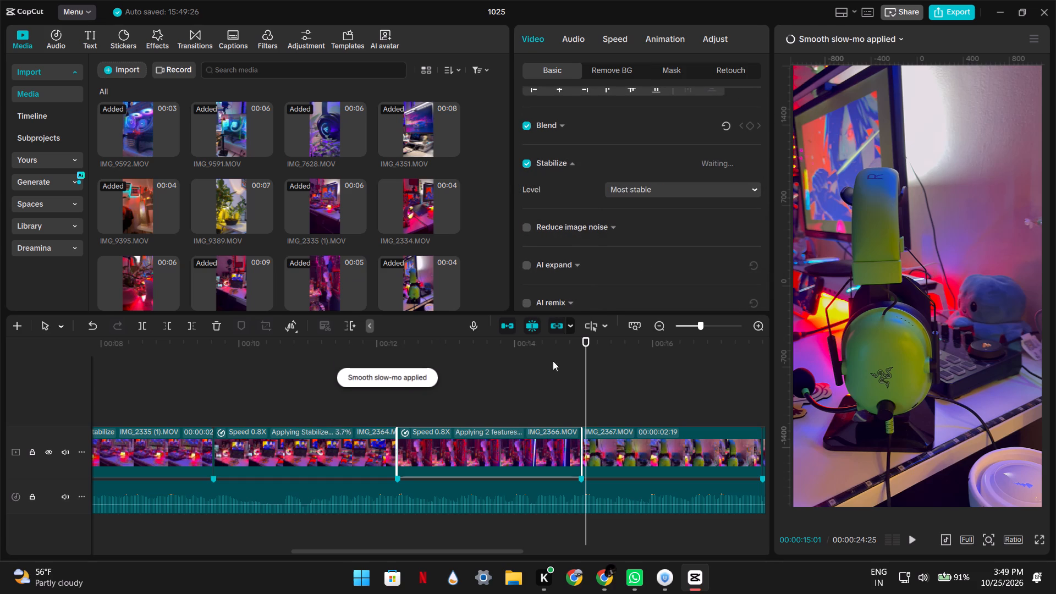
left_click(535, 386)
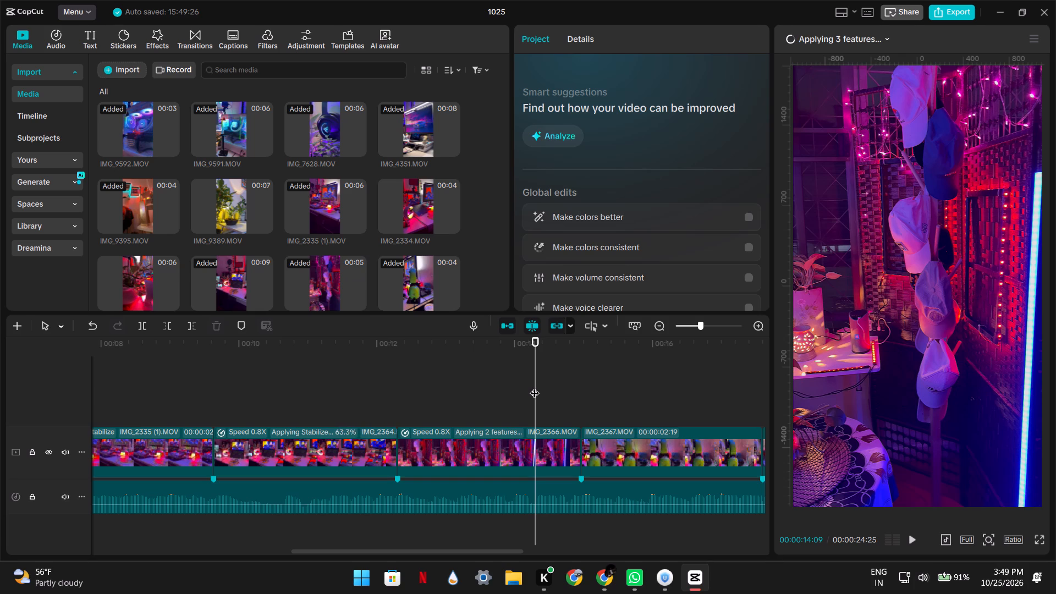
Slow IMG_2367.MOV to 0.80x and trim its extended end back to the beat marker at 00:00:17:18.
scroll(756, 412, "left", 1)
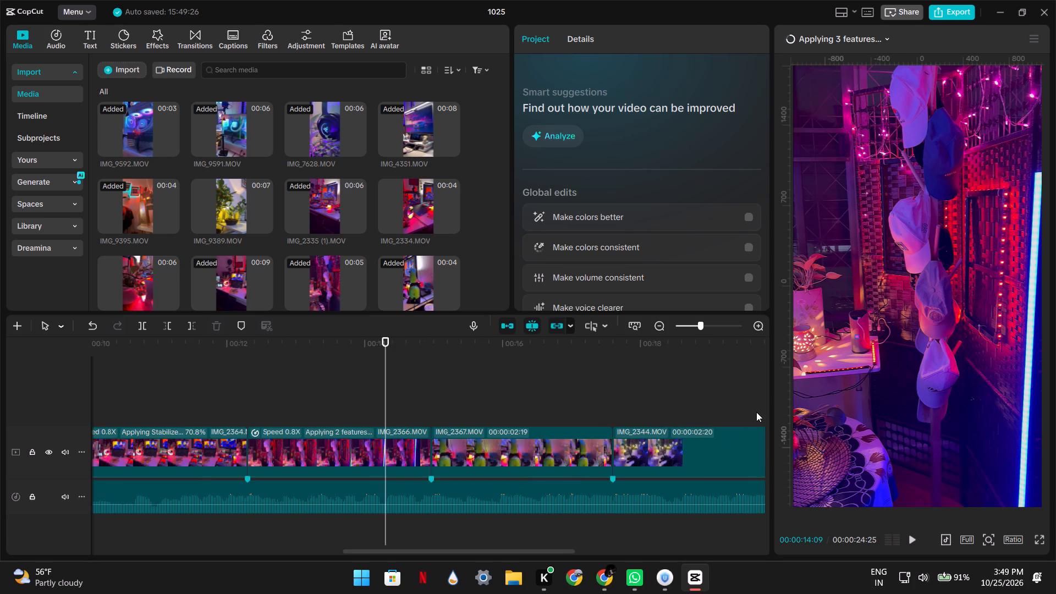
scroll(756, 412, "left", 1)
left_click(599, 394)
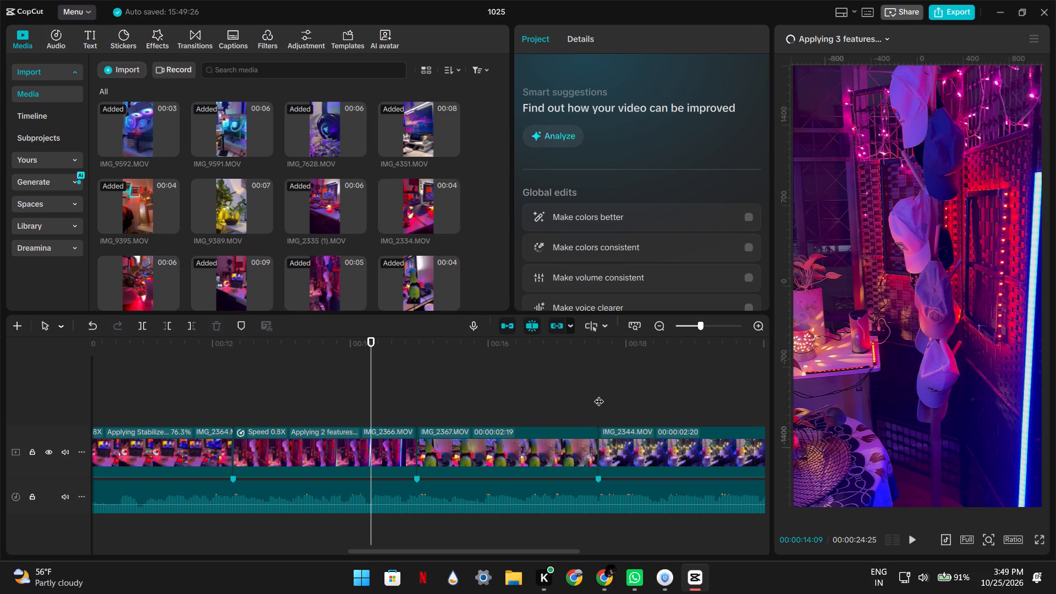
left_click(584, 444)
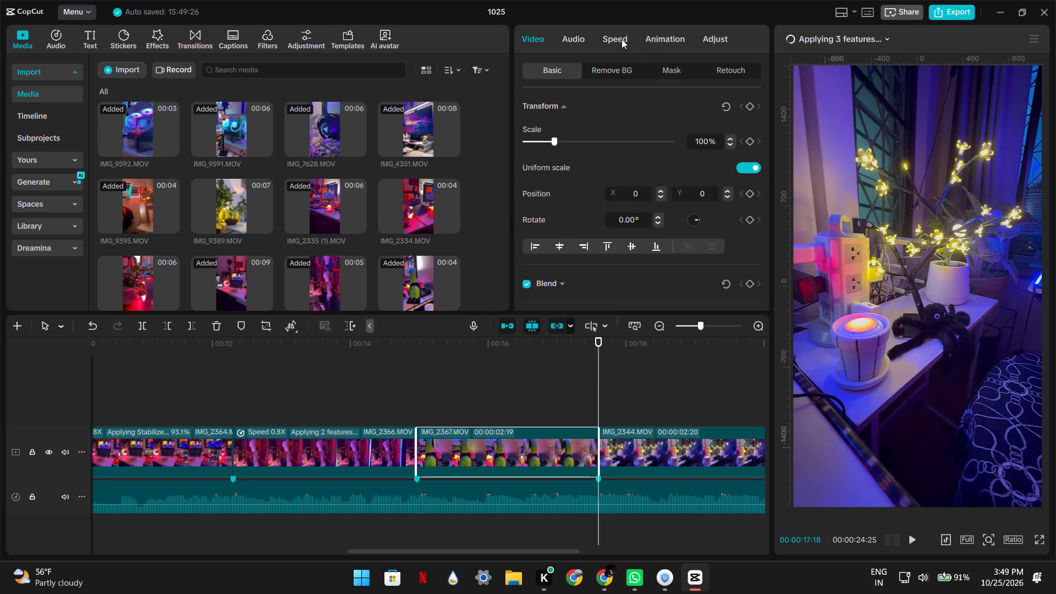
left_click(621, 39)
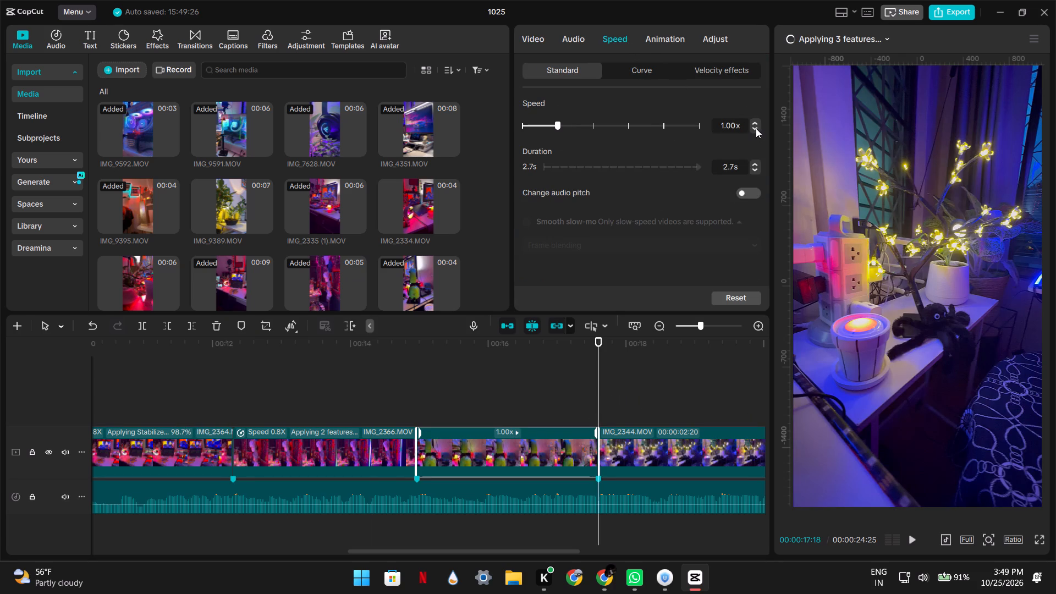
left_click(752, 129)
left_click(752, 129)
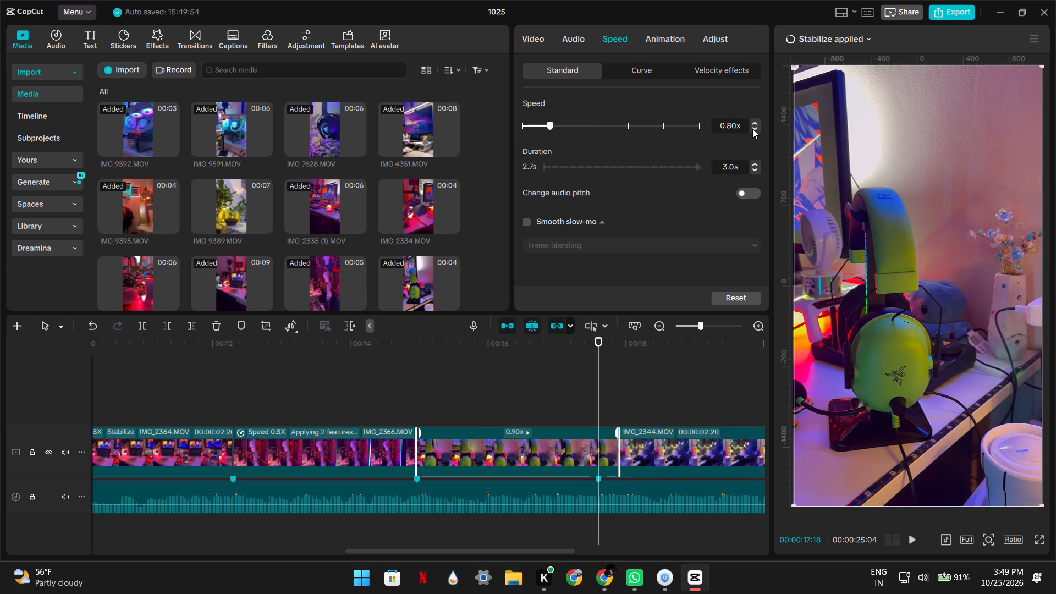
key("w")
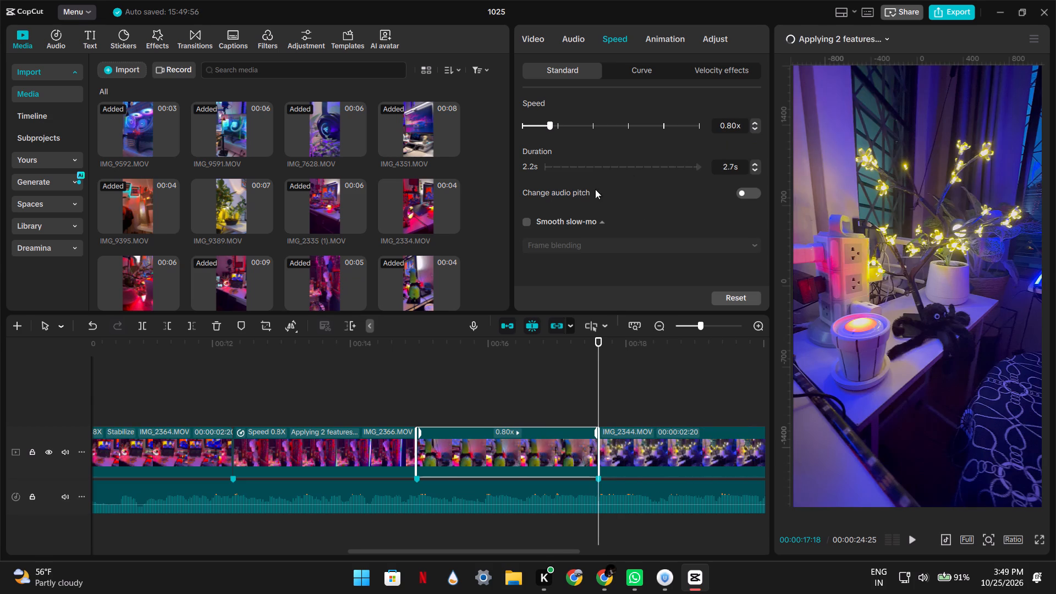
Apply Smooth slow-mo with Optical flow to IMG_2367.MOV.
left_click(527, 223)
left_click(562, 242)
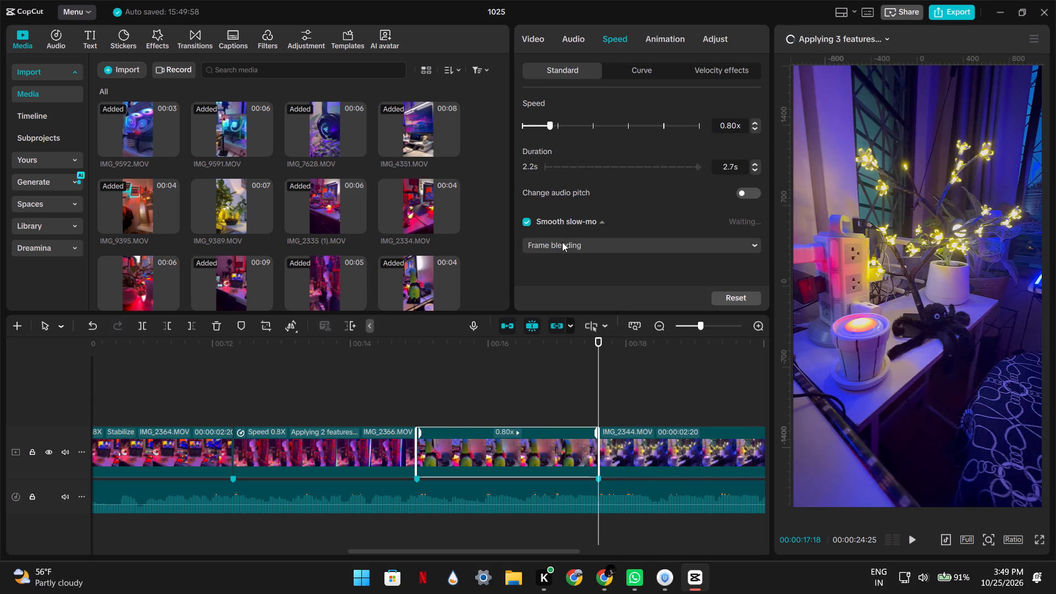
left_click(573, 301)
Stabilize IMG_2367.MOV with the level set to Most stable.
left_click(533, 38)
scroll(579, 177, "down", 1)
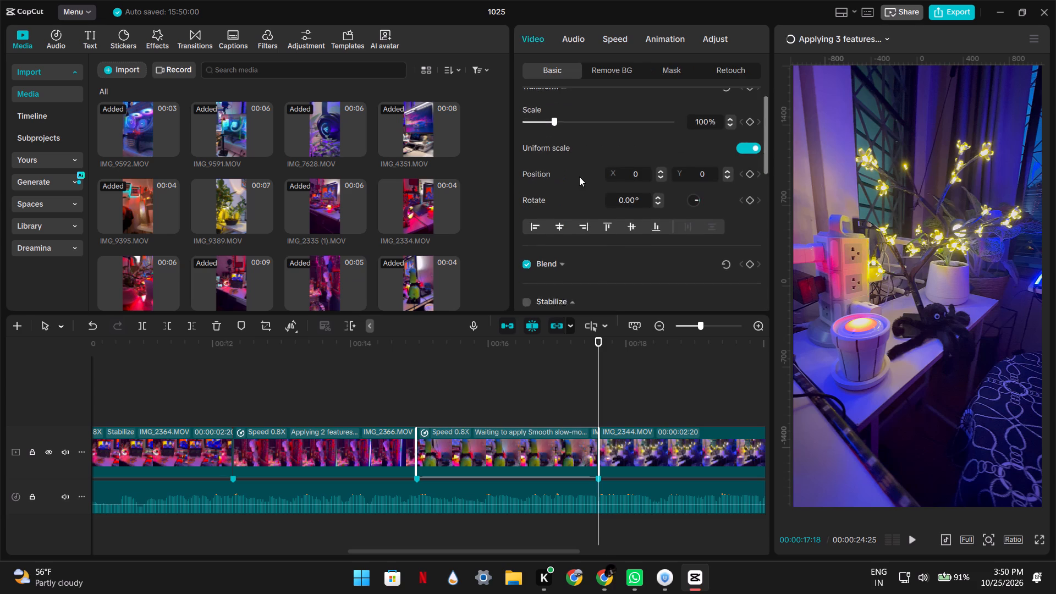
scroll(579, 177, "down", 1)
left_click(524, 213)
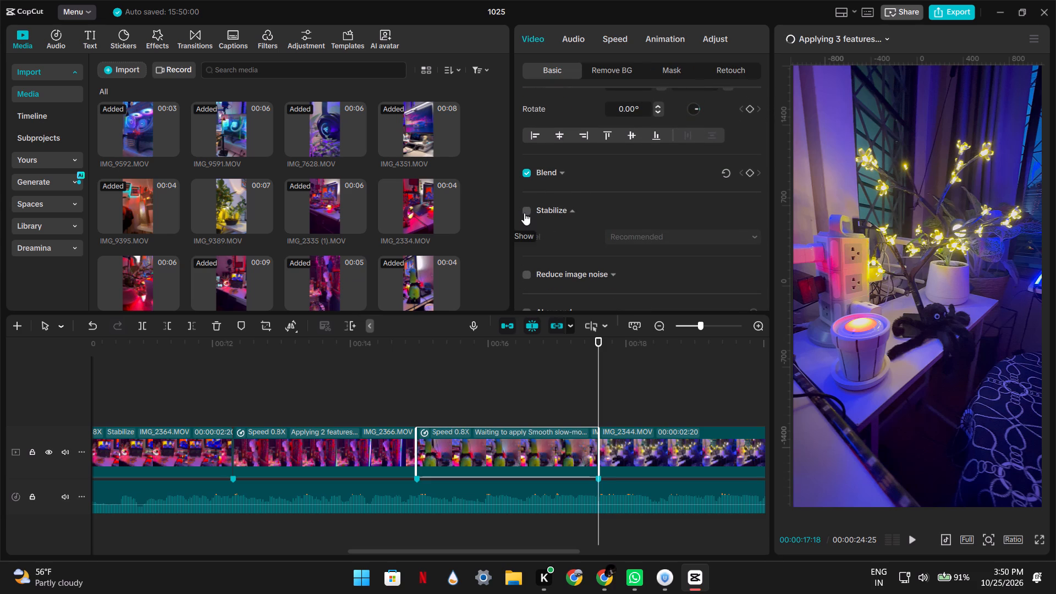
left_click(628, 237)
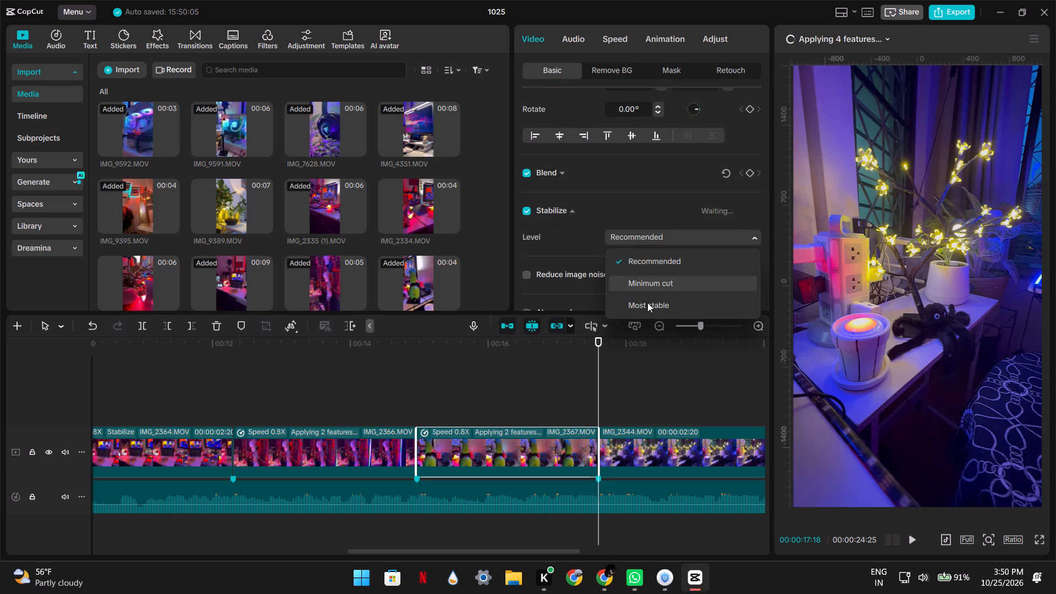
left_click(647, 307)
Slow IMG_2344.MOV to 0.80x and trim its extended end back to the beat marker at 00:00:20:08.
scroll(615, 432, "left", 1)
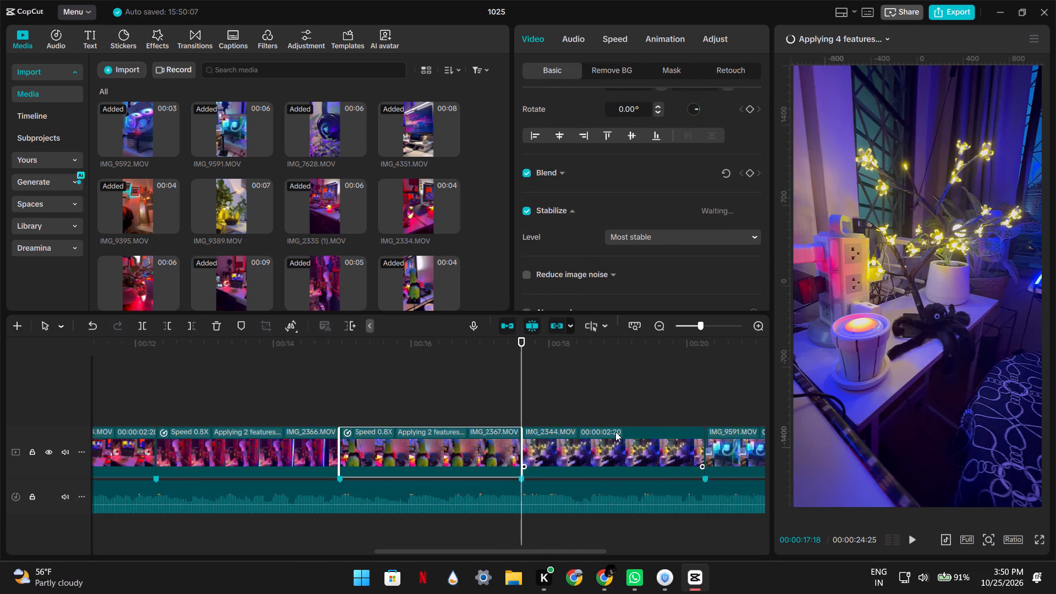
scroll(615, 432, "left", 1)
left_click(577, 445)
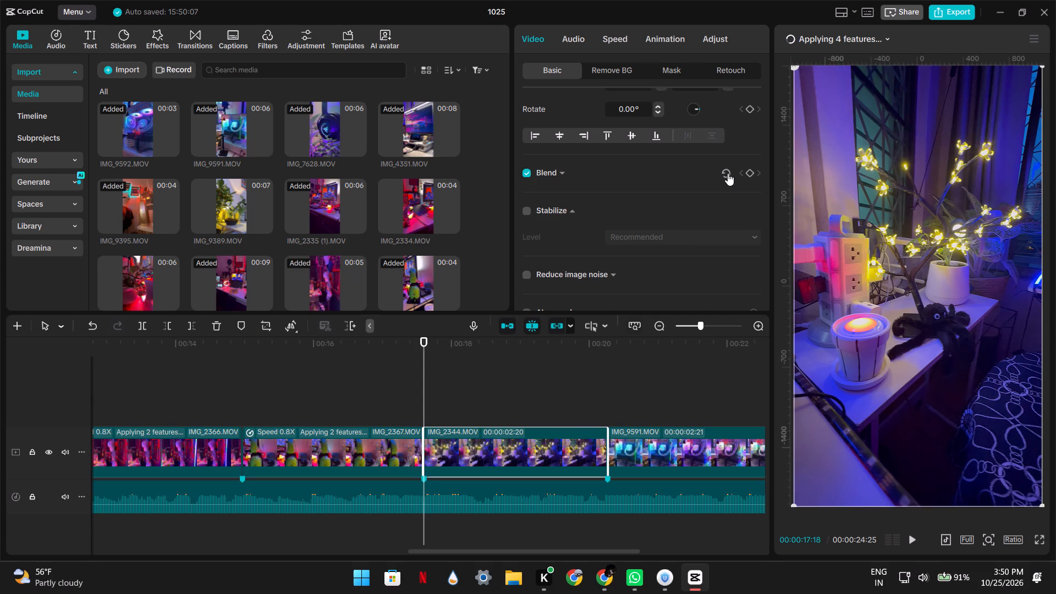
left_click(623, 43)
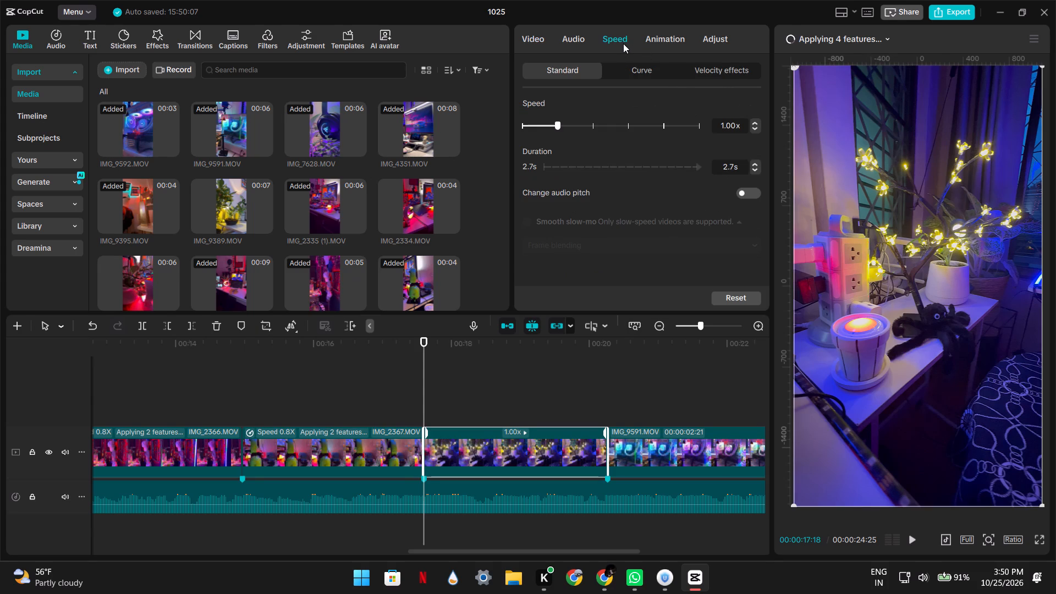
left_click(754, 128)
left_click(754, 128)
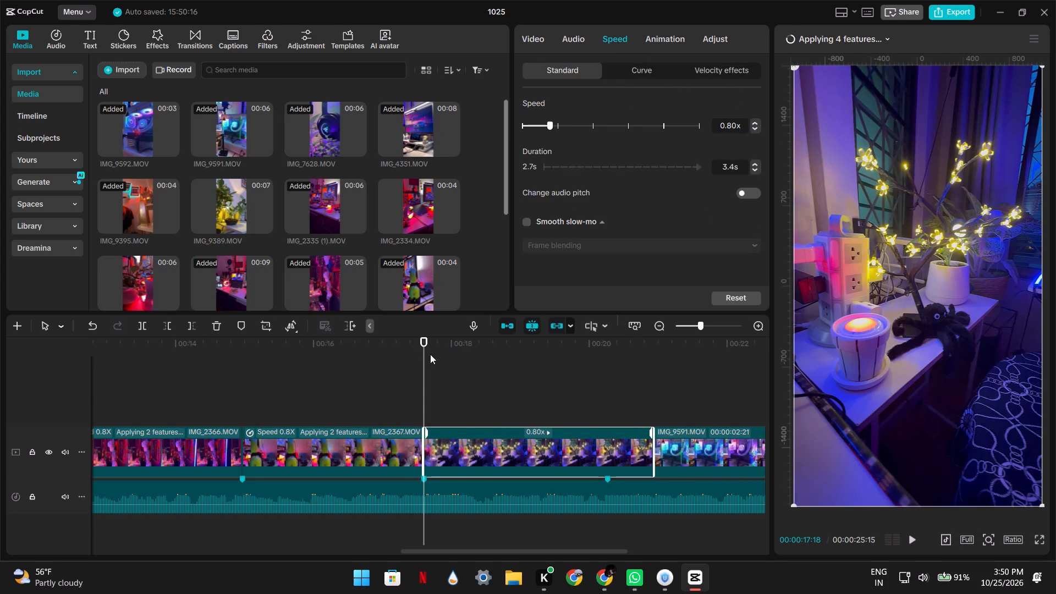
left_click_drag(422, 358, 612, 374)
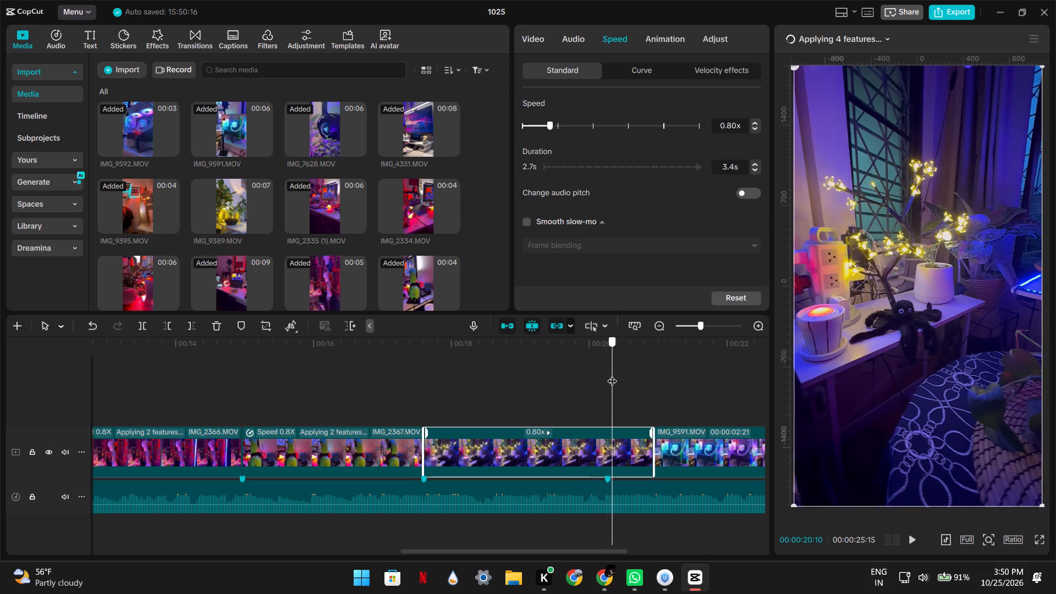
left_click_drag(612, 374, 609, 376)
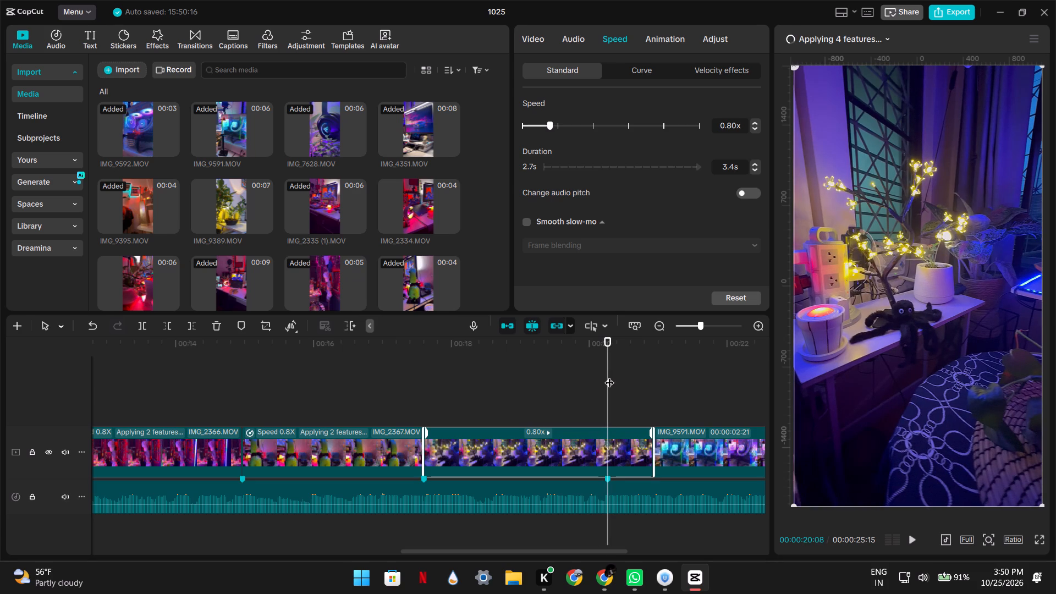
key("w")
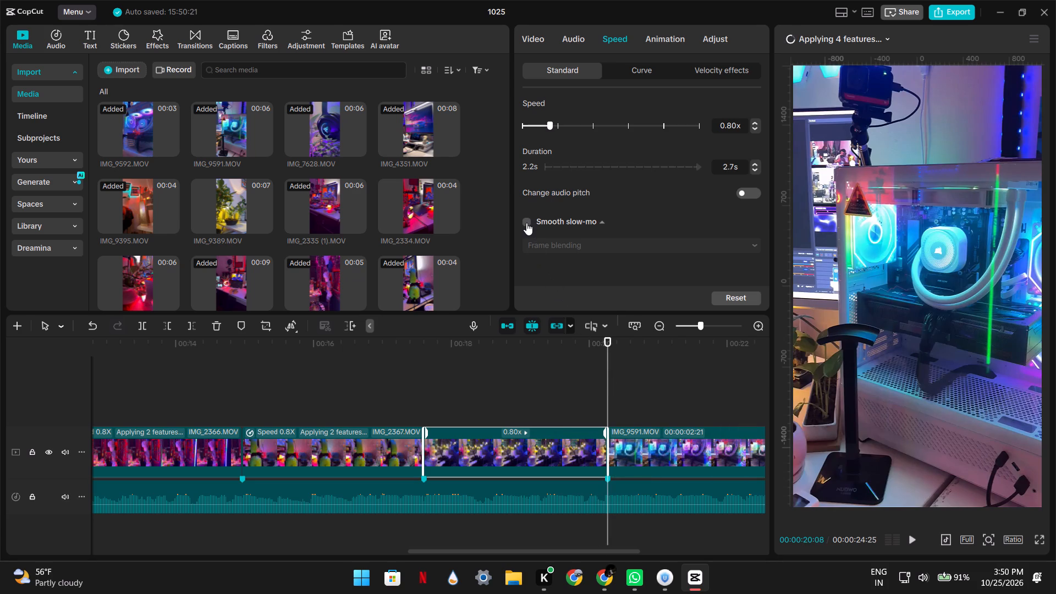
Apply Smooth slow-mo with Optical flow to IMG_2344.MOV.
left_click(526, 223)
left_click(552, 243)
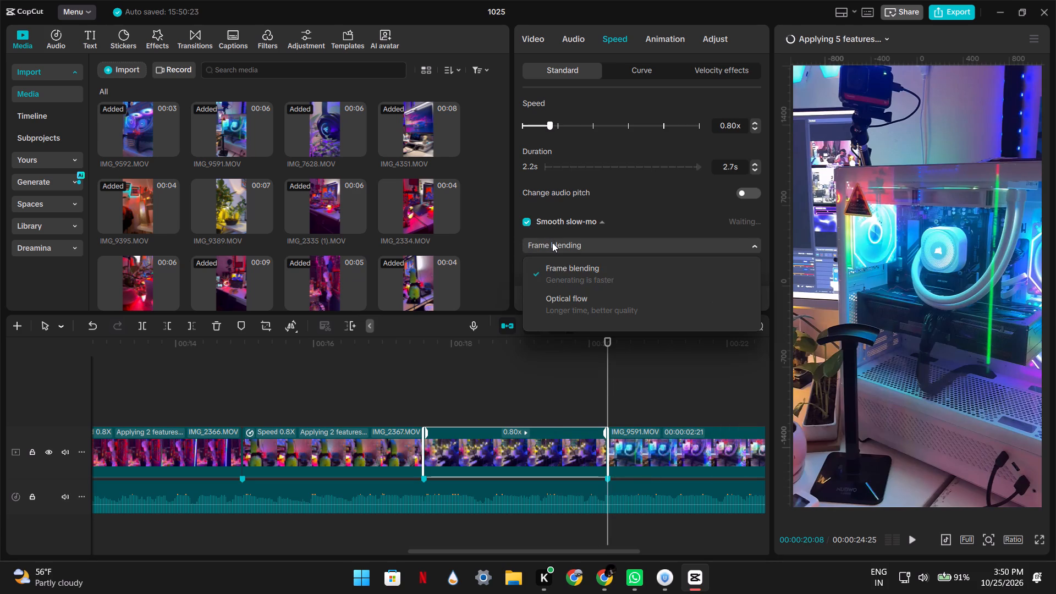
left_click(569, 307)
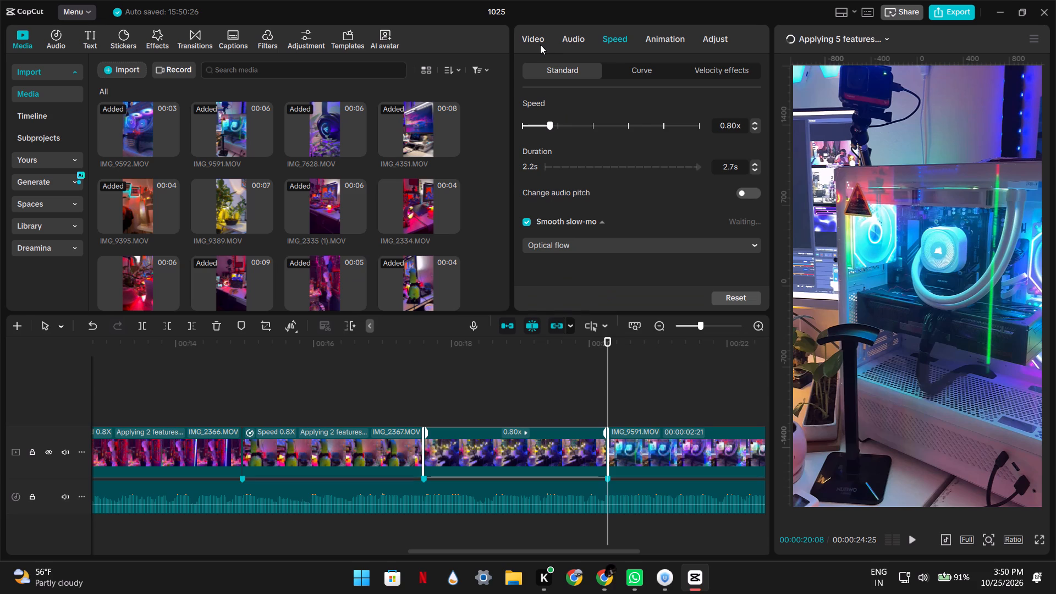
Stabilize IMG_2344.MOV with the level set to Most stable.
left_click(535, 41)
scroll(579, 182, "down", 1)
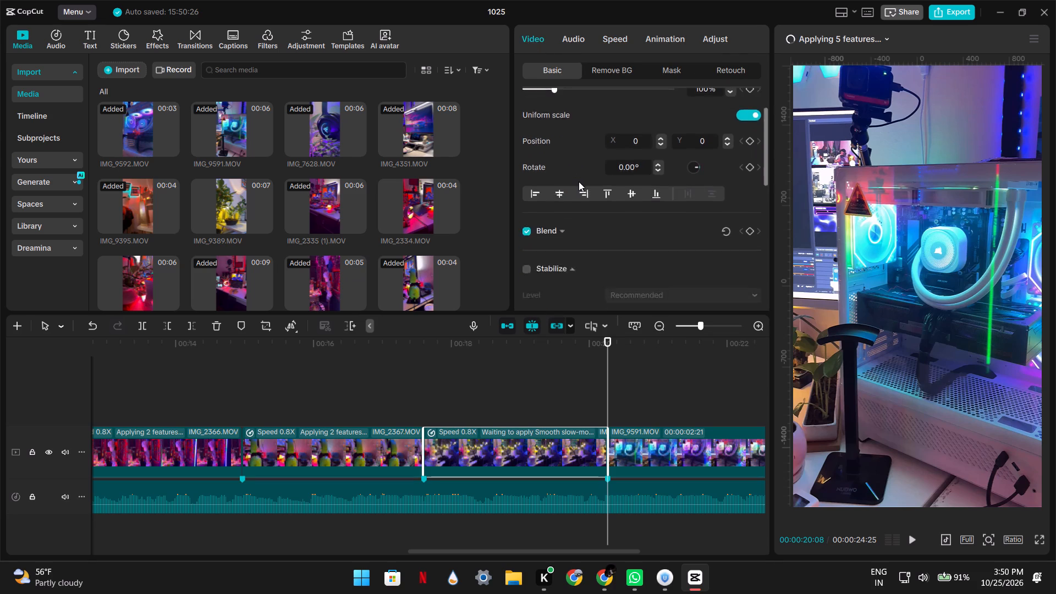
scroll(579, 182, "down", 1)
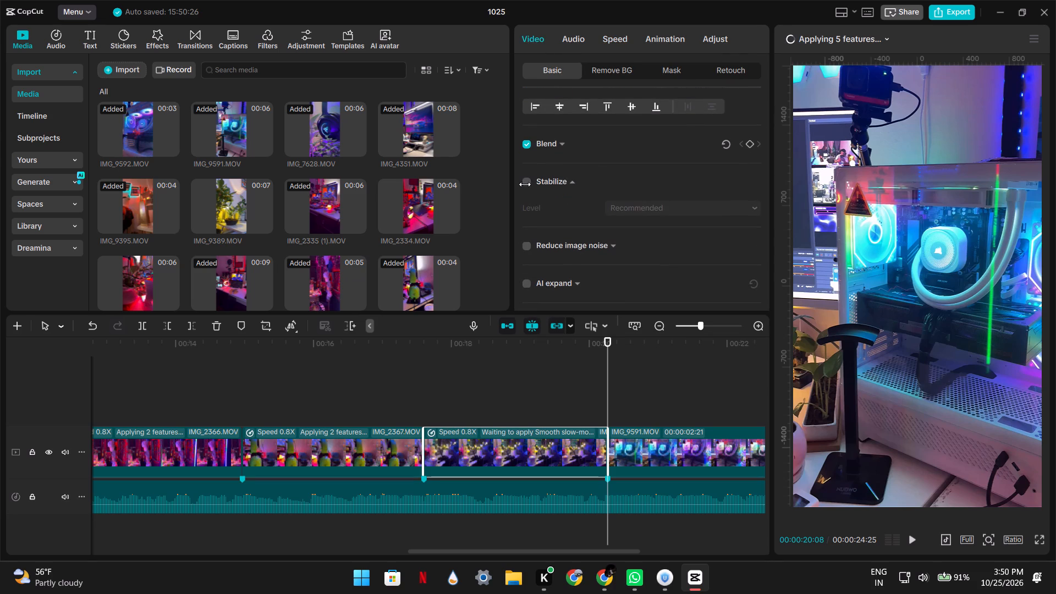
left_click(525, 184)
left_click(625, 206)
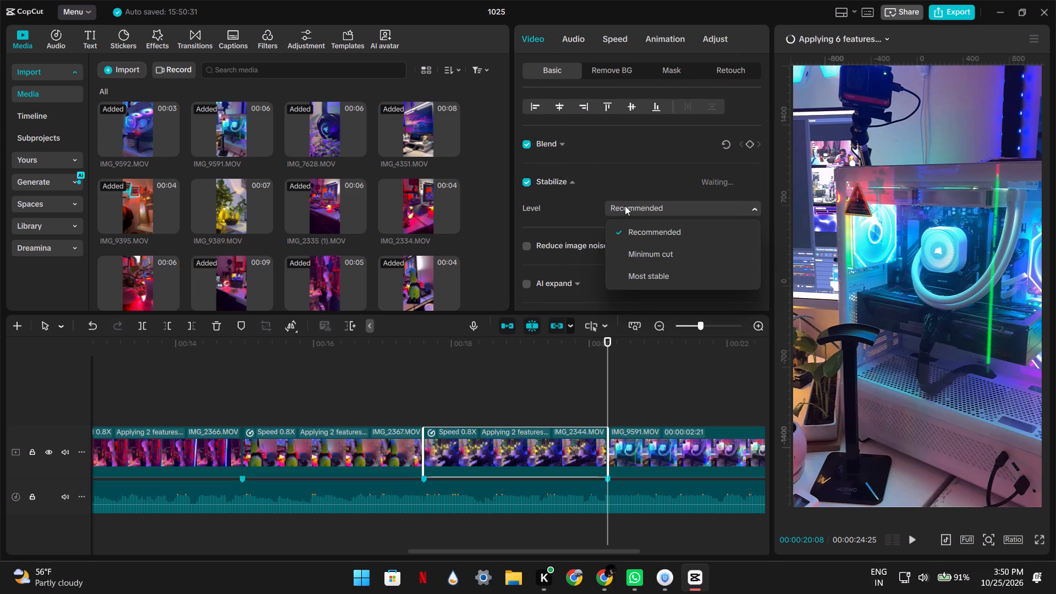
left_click(632, 280)
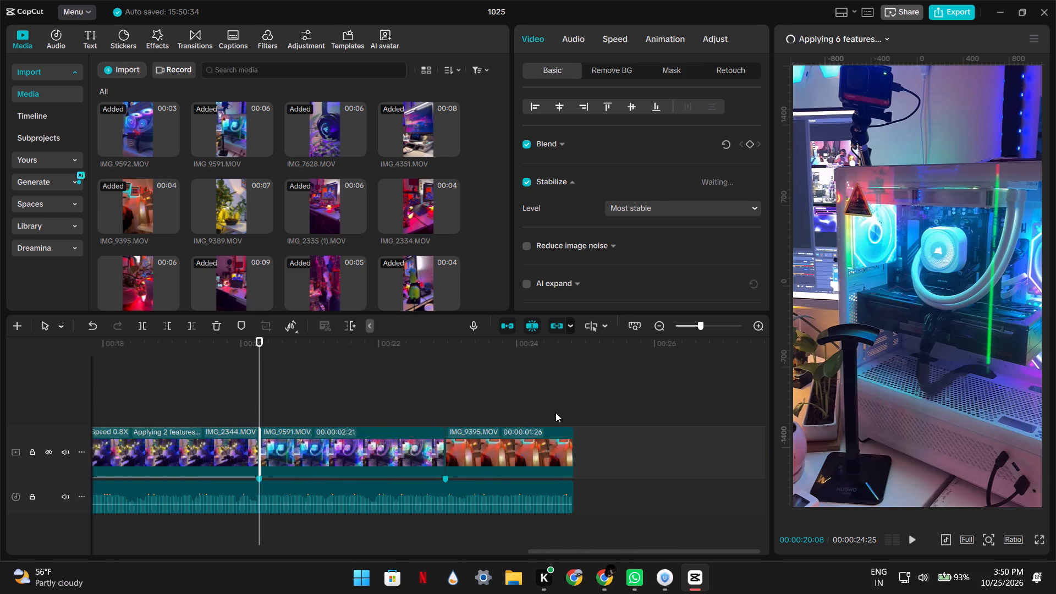
Slow IMG_9591.MOV to 0.80x and trim its extended end back to the beat marker at 00:00:22:29.
scroll(555, 413, "left", 1)
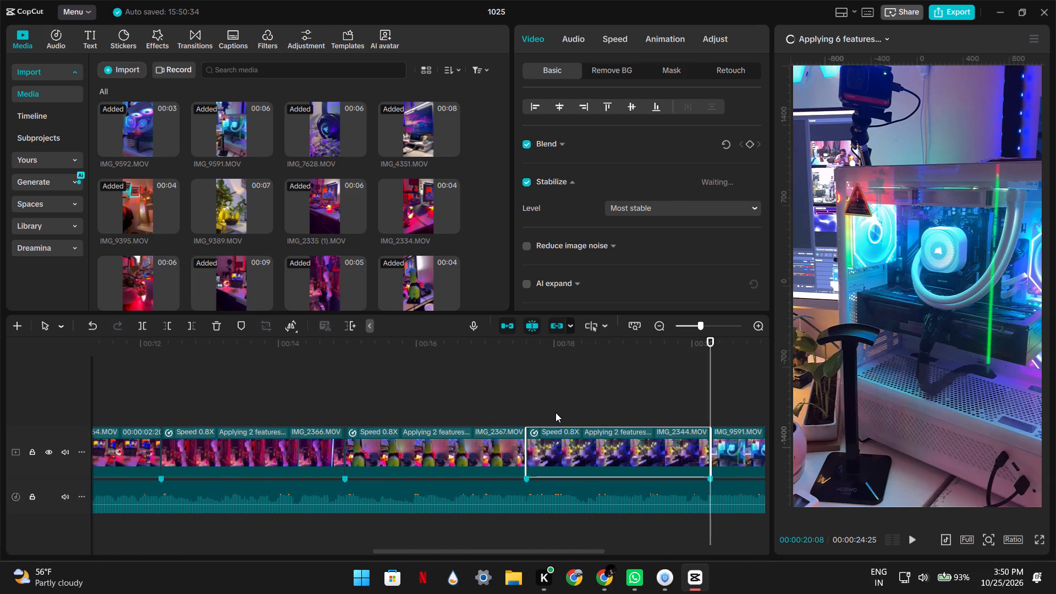
scroll(555, 413, "left", 2)
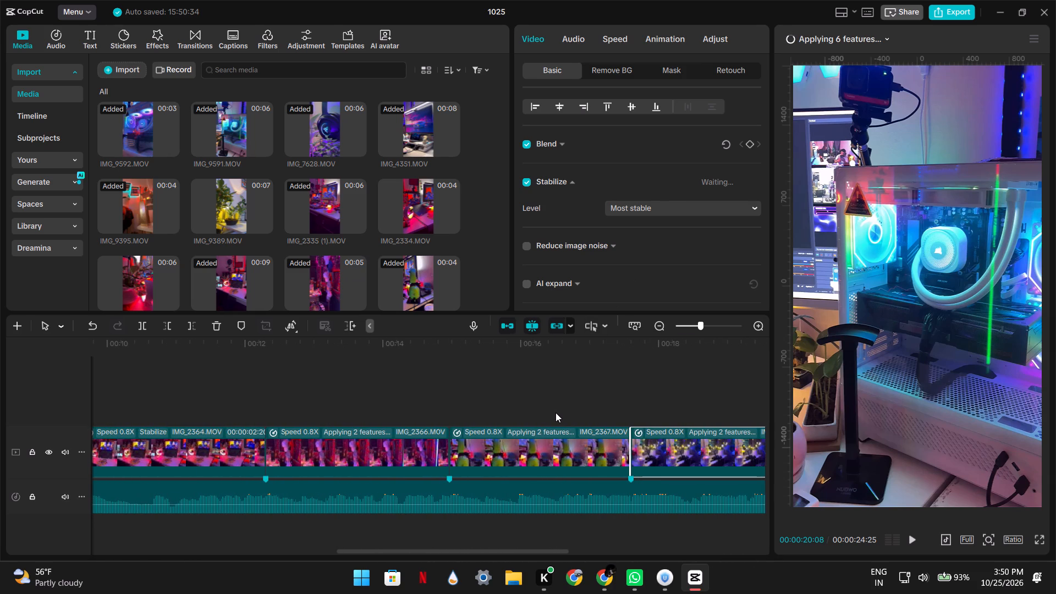
scroll(555, 413, "left", 1)
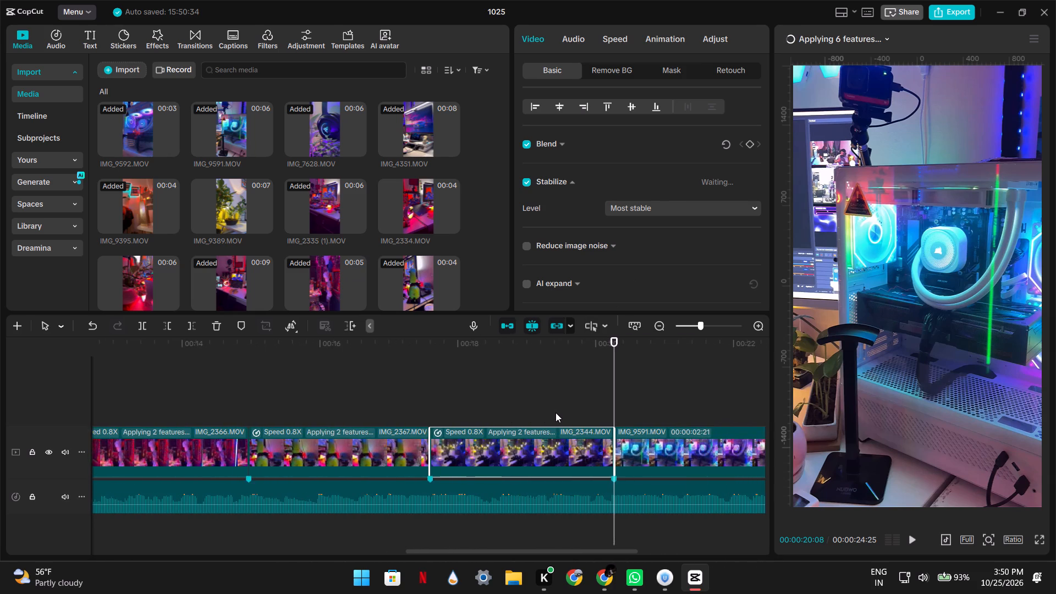
scroll(555, 413, "left", 1)
left_click(579, 438)
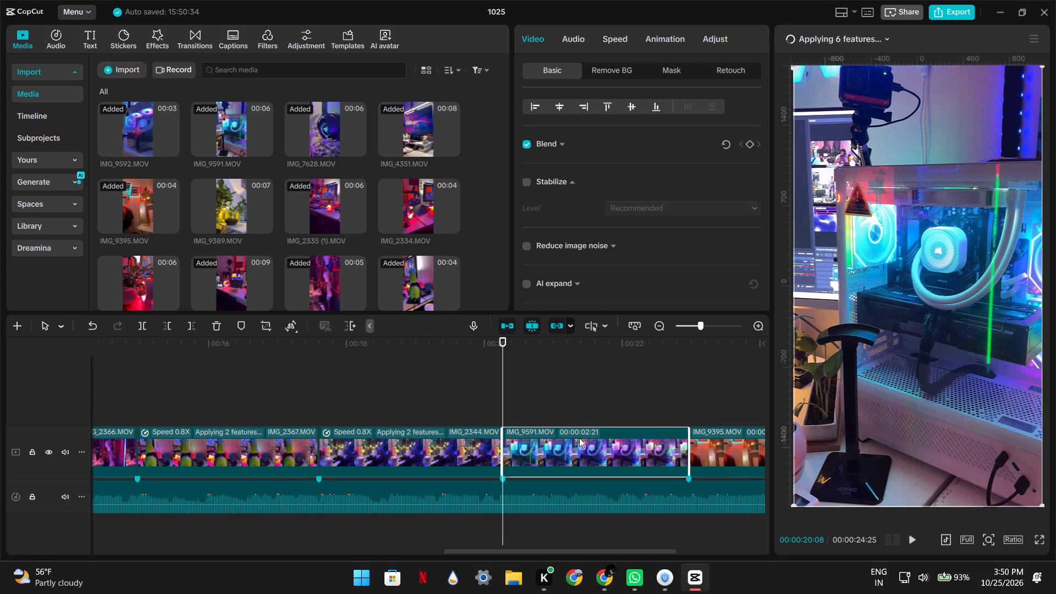
left_click(608, 45)
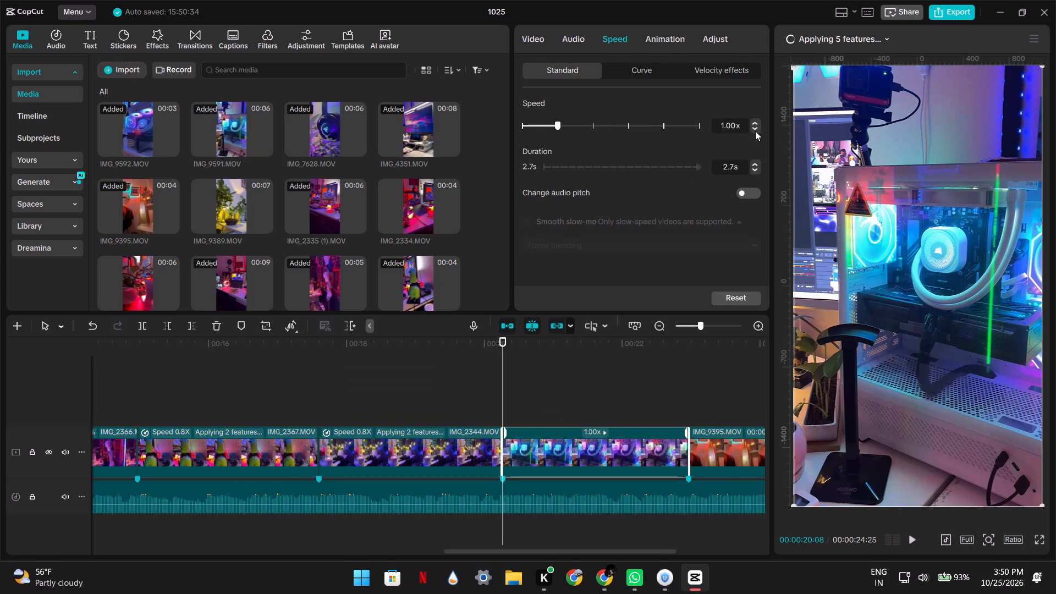
left_click(755, 131)
left_click(755, 131)
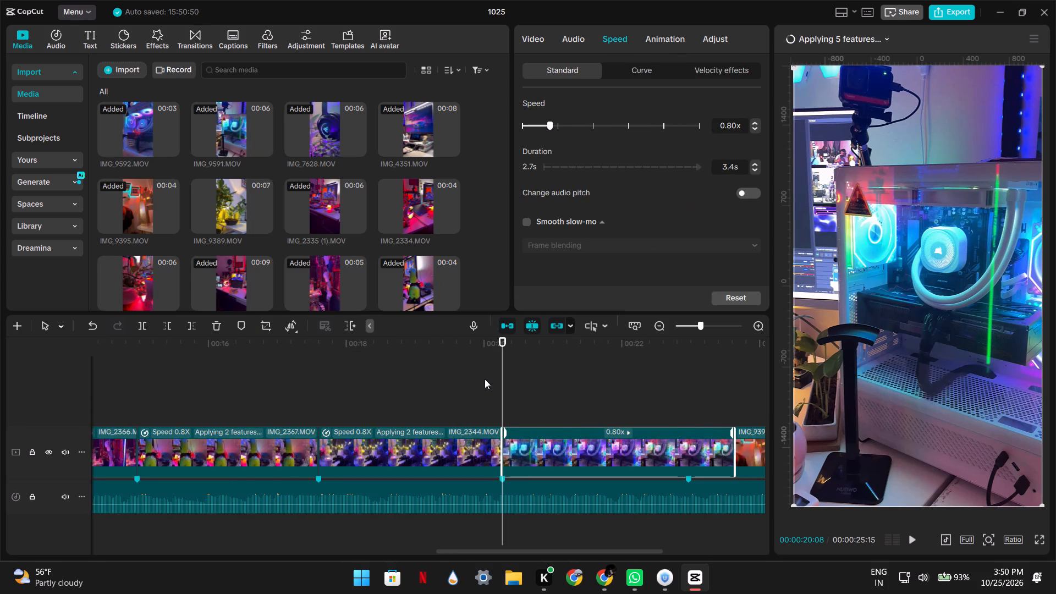
left_click_drag(498, 379, 672, 383)
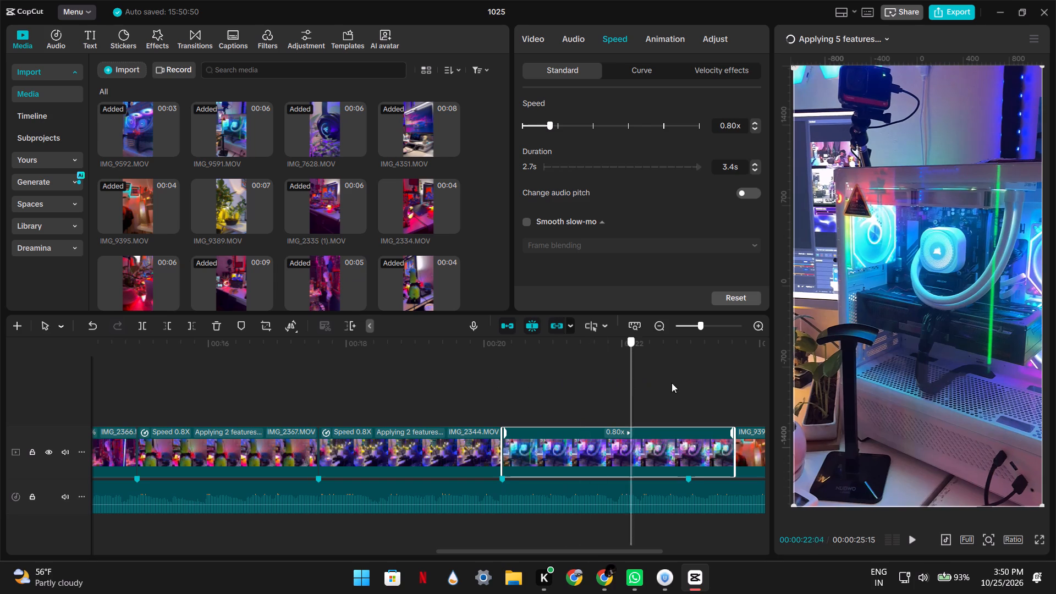
left_click_drag(672, 383, 689, 385)
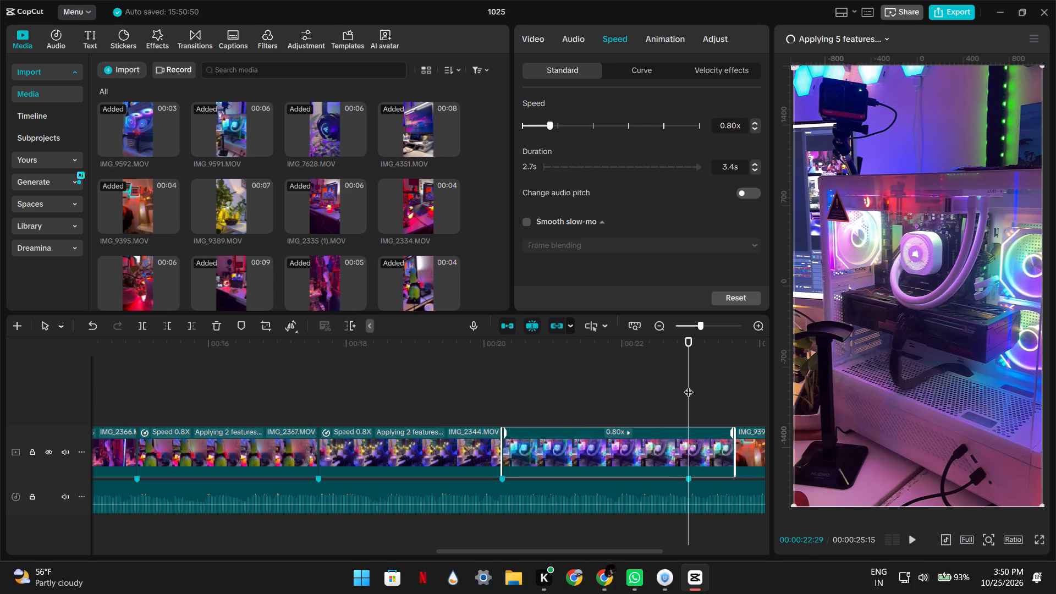
key("w")
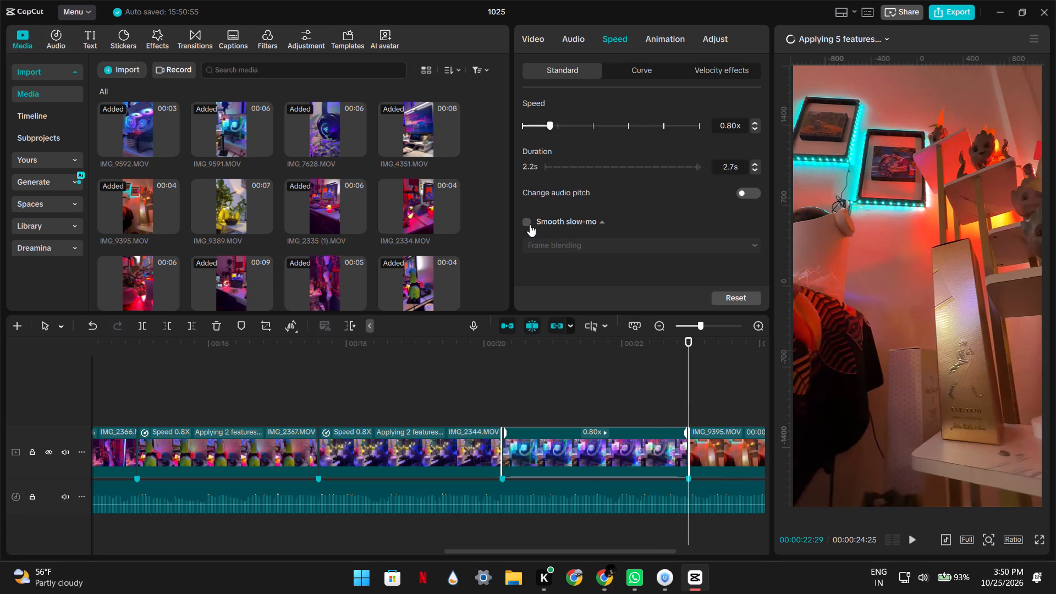
Apply Smooth slow-mo with Optical flow to IMG_9591.MOV.
left_click(530, 224)
left_click(555, 246)
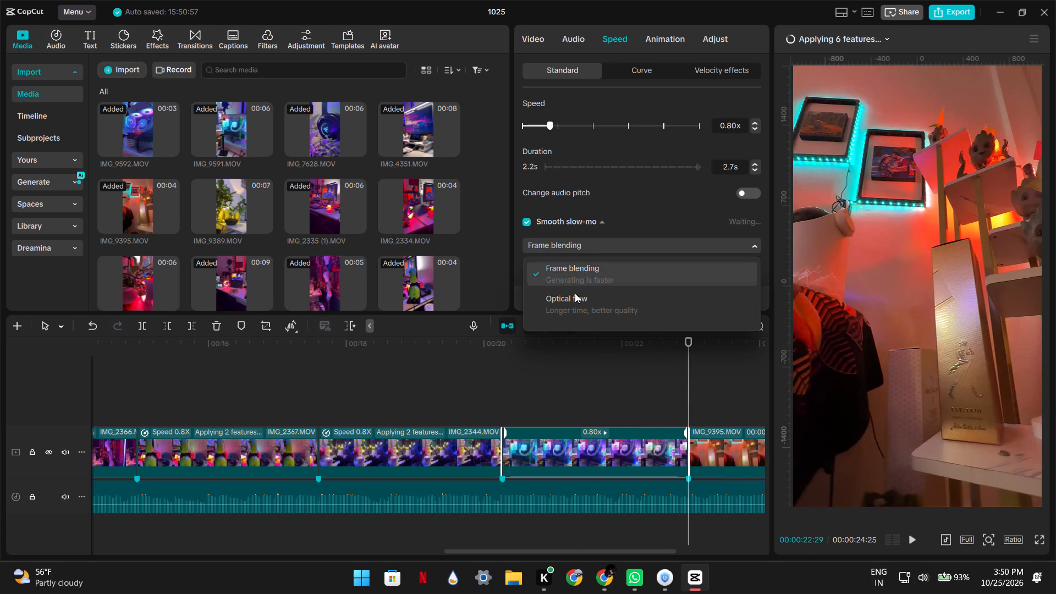
left_click(575, 301)
Stabilize IMG_9591.MOV with the level set to Most stable.
left_click(535, 42)
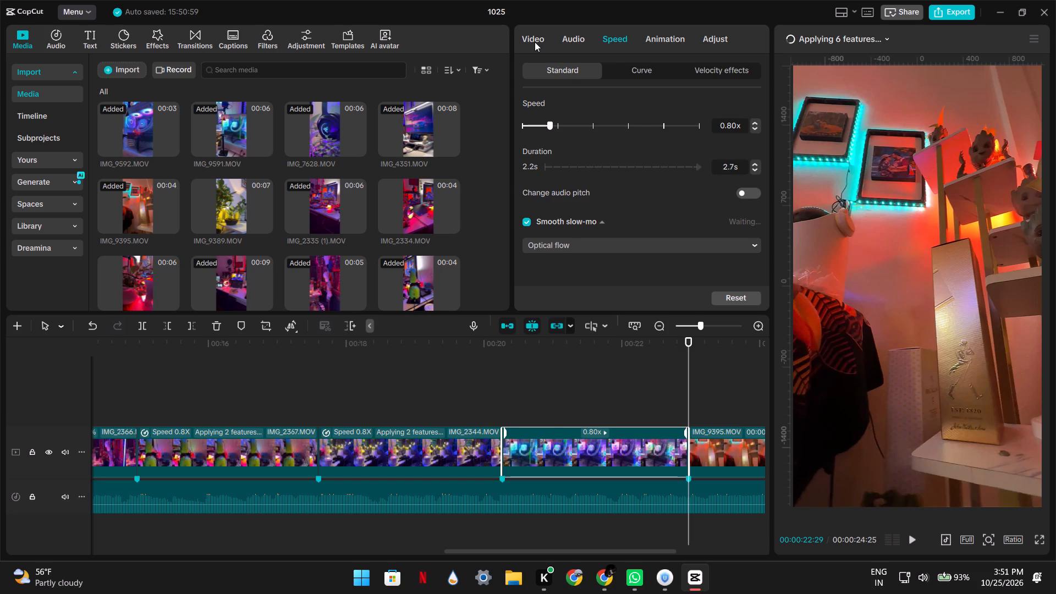
scroll(593, 213, "down", 1)
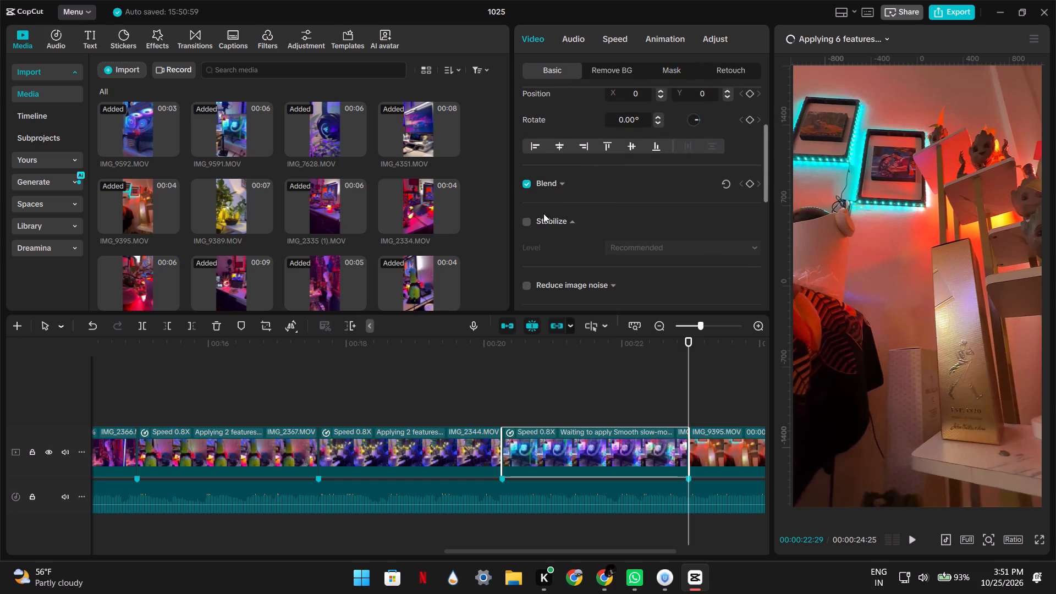
left_click(527, 224)
left_click(636, 250)
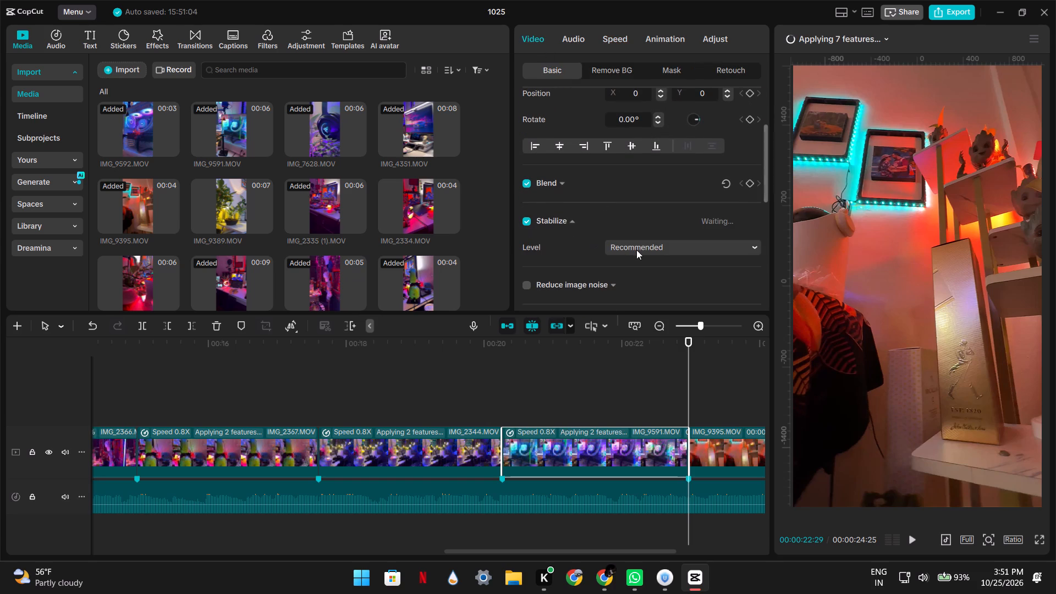
left_click(656, 318)
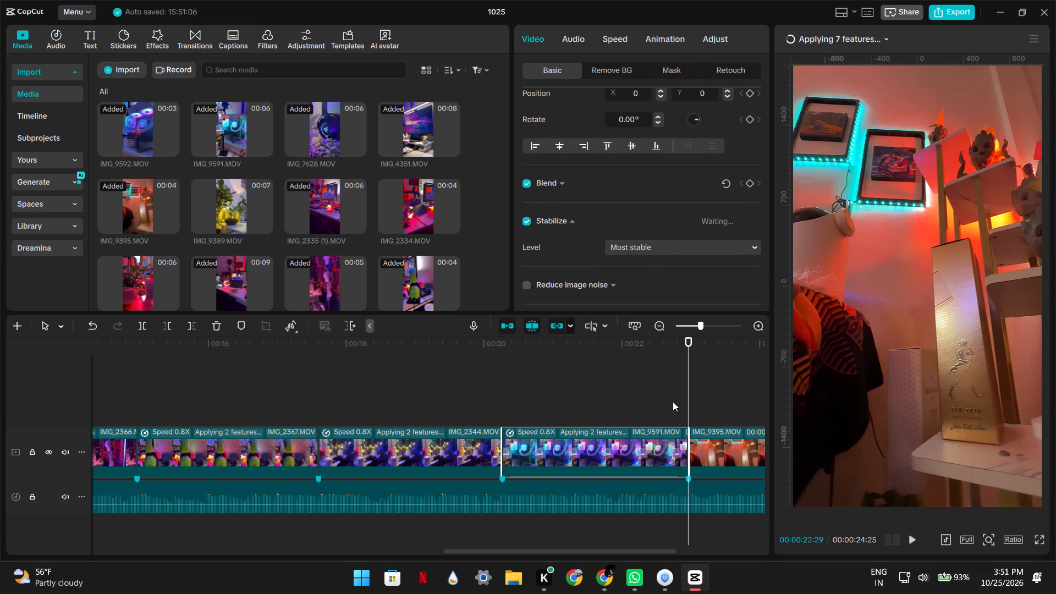
Slow the final clip, IMG_9395.MOV, to 0.80x and trim its extended end back to the audio's end at 00:00:24:25.
scroll(673, 402, "left", 1)
left_click(558, 442)
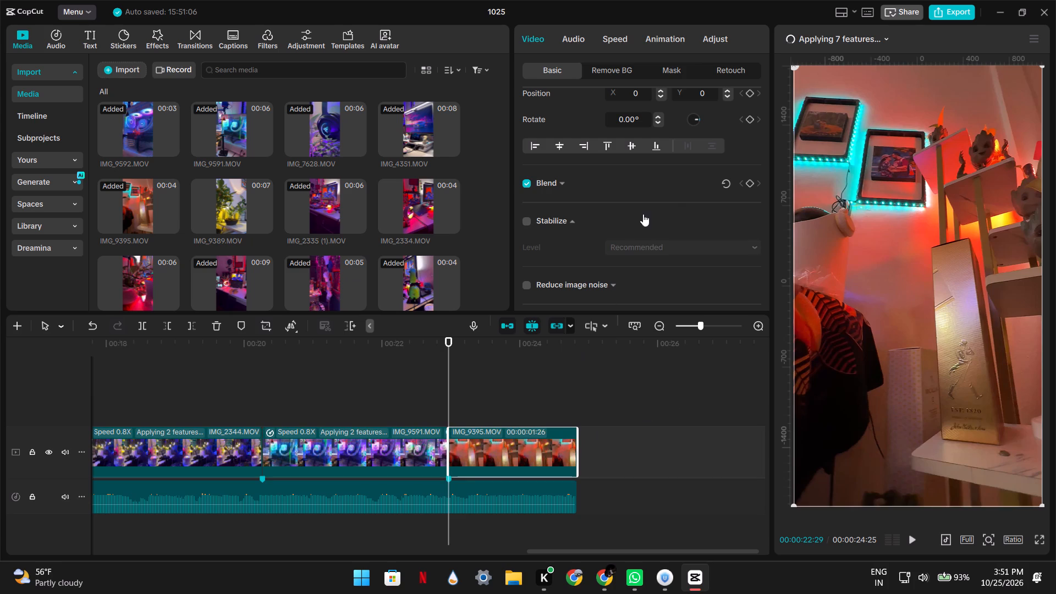
left_click(620, 45)
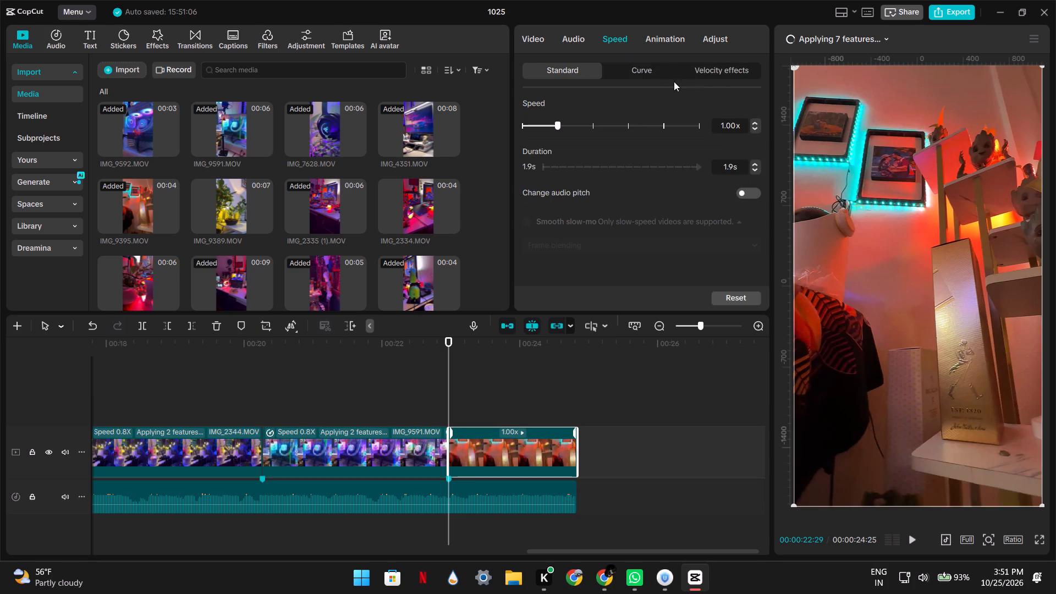
left_click(755, 130)
left_click(755, 130)
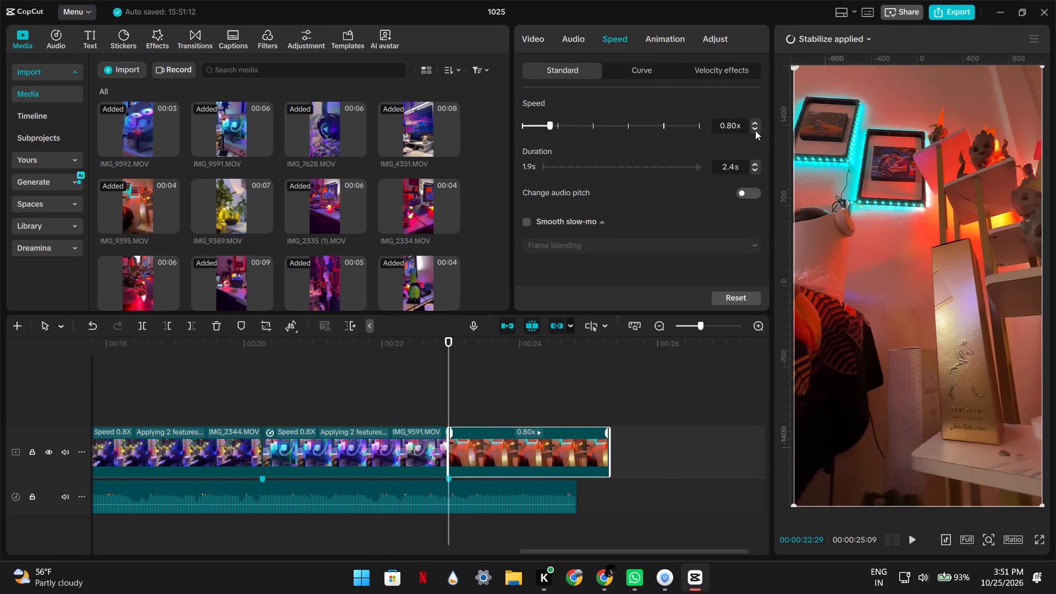
key("space")
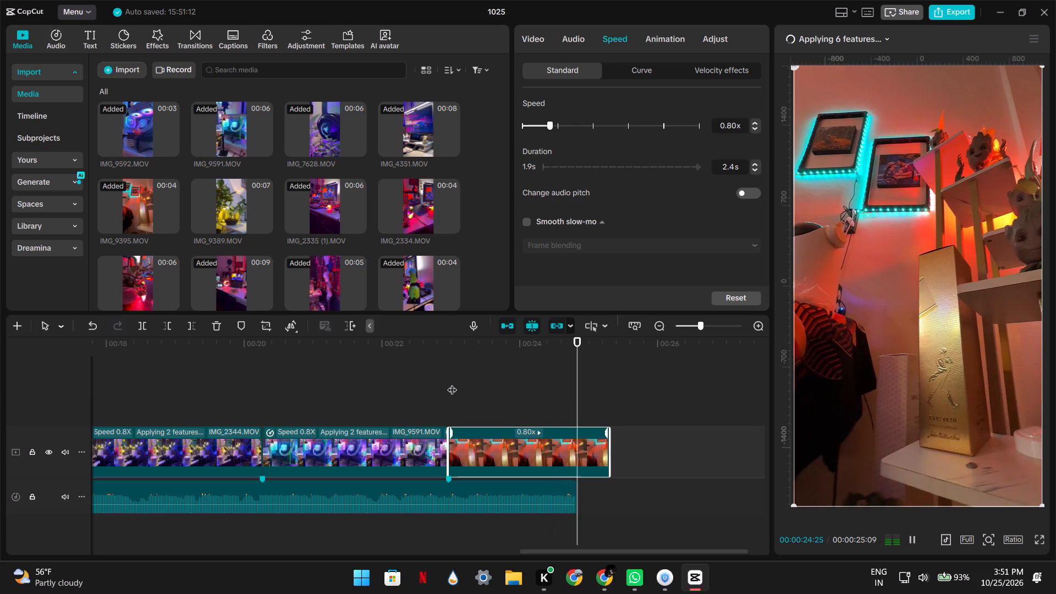
left_click_drag(607, 366, 574, 370)
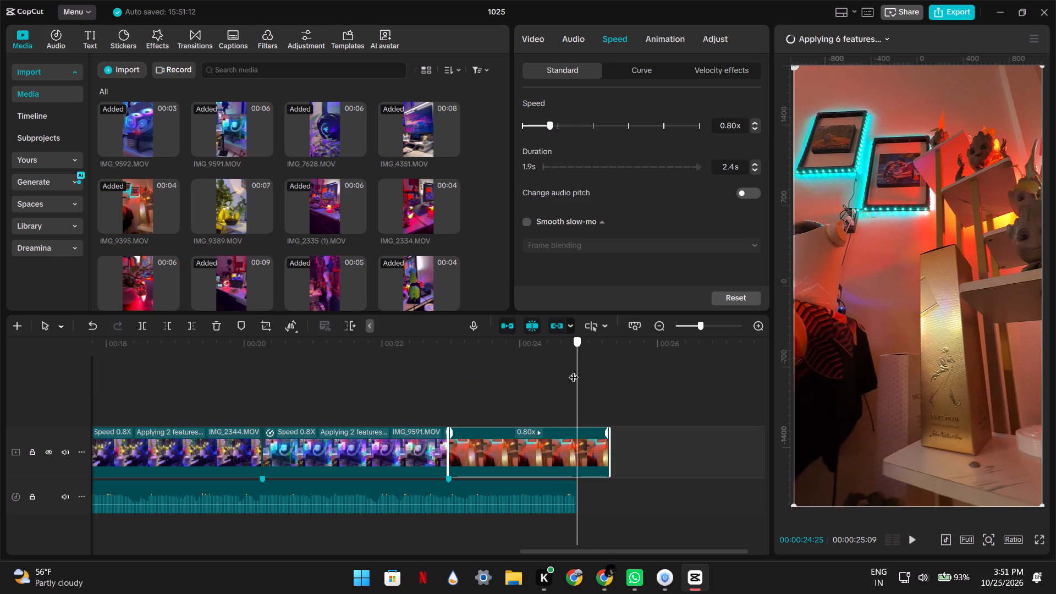
key("w")
Apply Smooth slow-mo with Optical flow to IMG_9395.MOV.
left_click(526, 218)
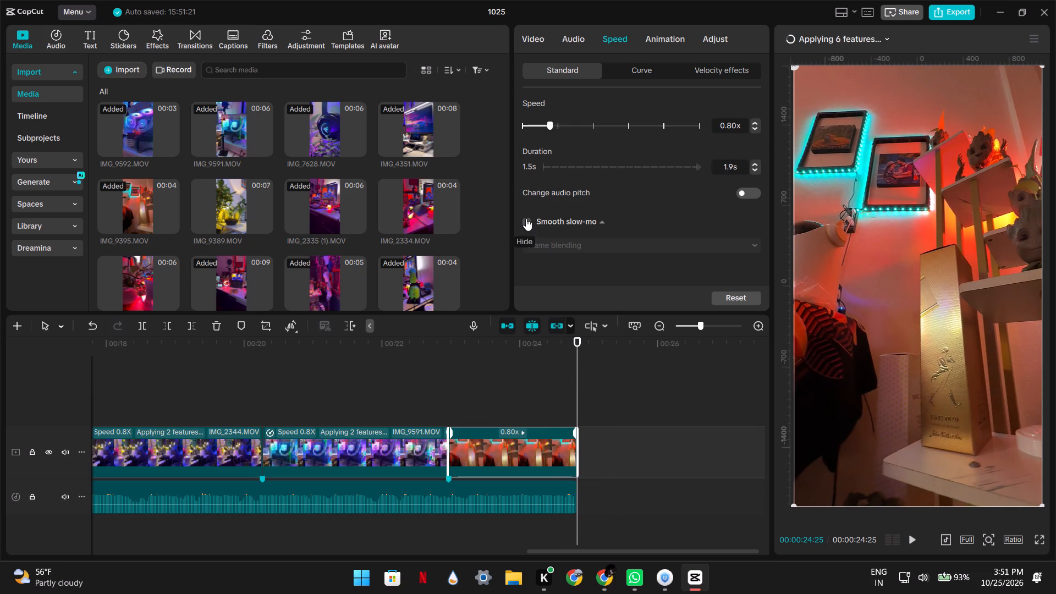
left_click(558, 249)
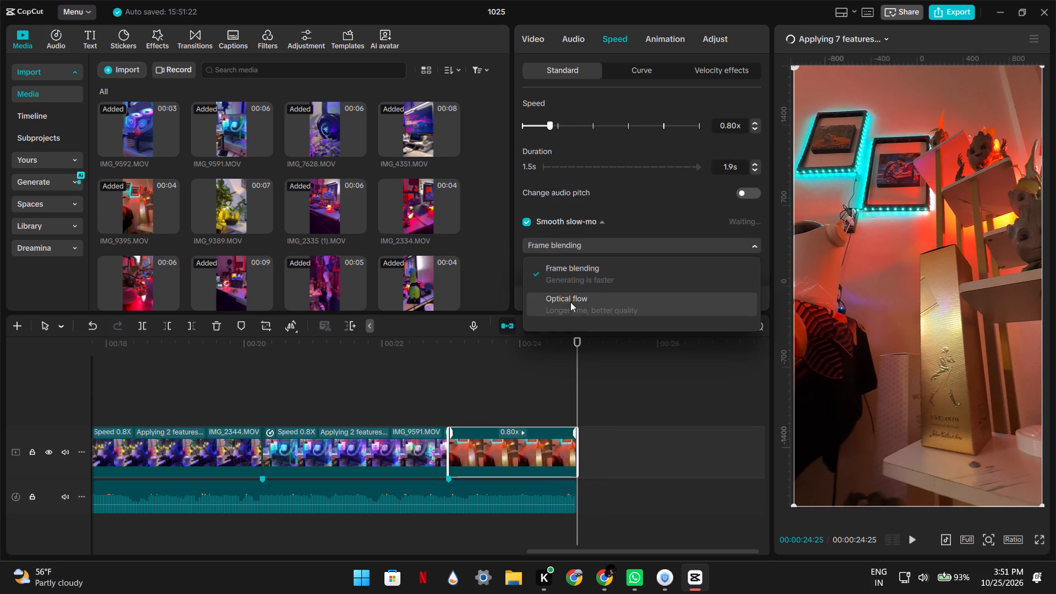
left_click(570, 302)
Stabilize IMG_9395.MOV with the level set to Most stable.
left_click(535, 43)
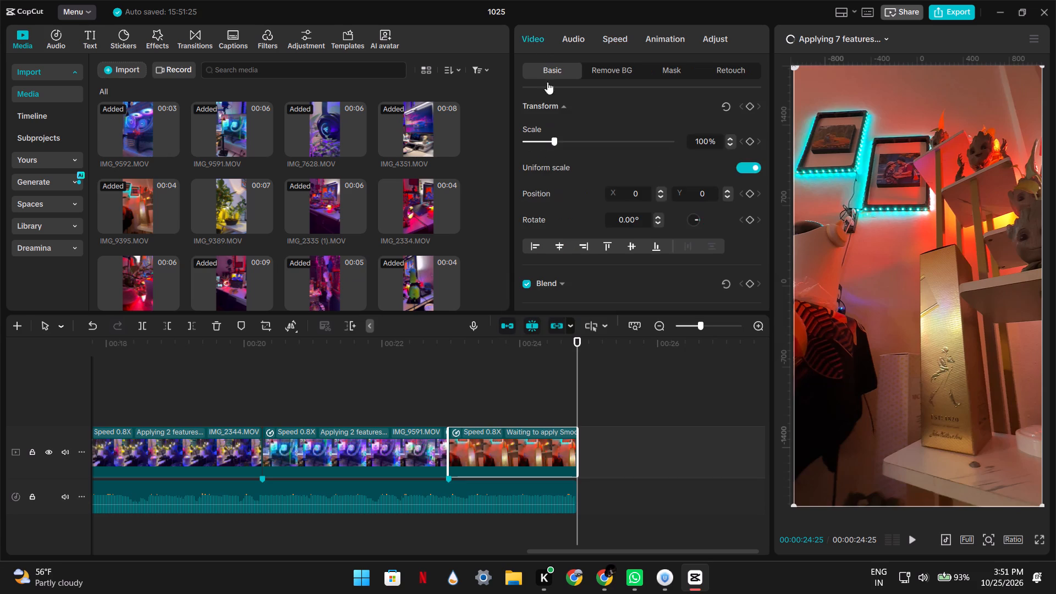
scroll(573, 231, "down", 1)
left_click(530, 214)
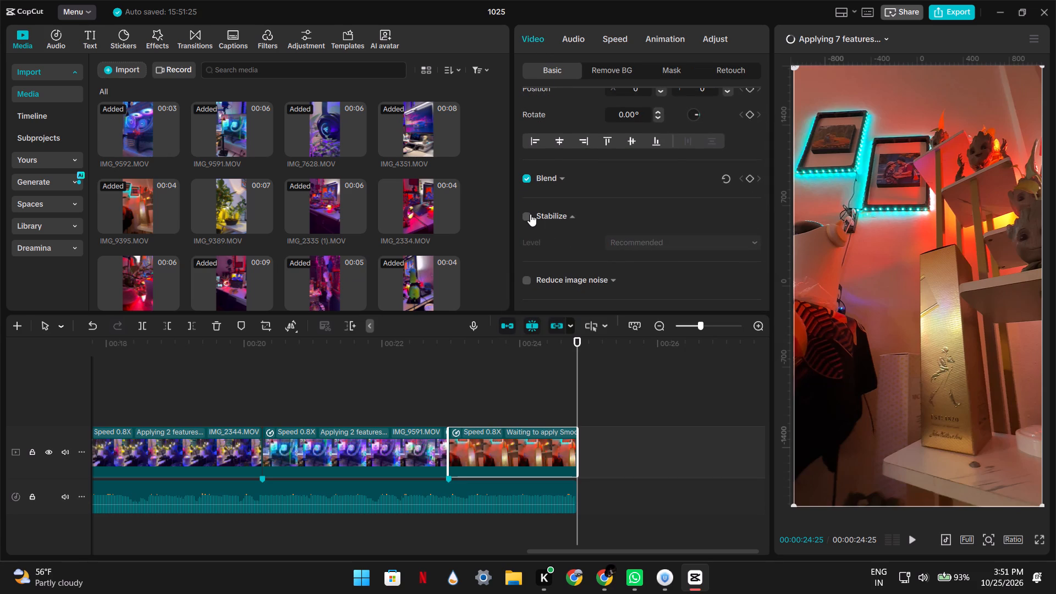
left_click(631, 241)
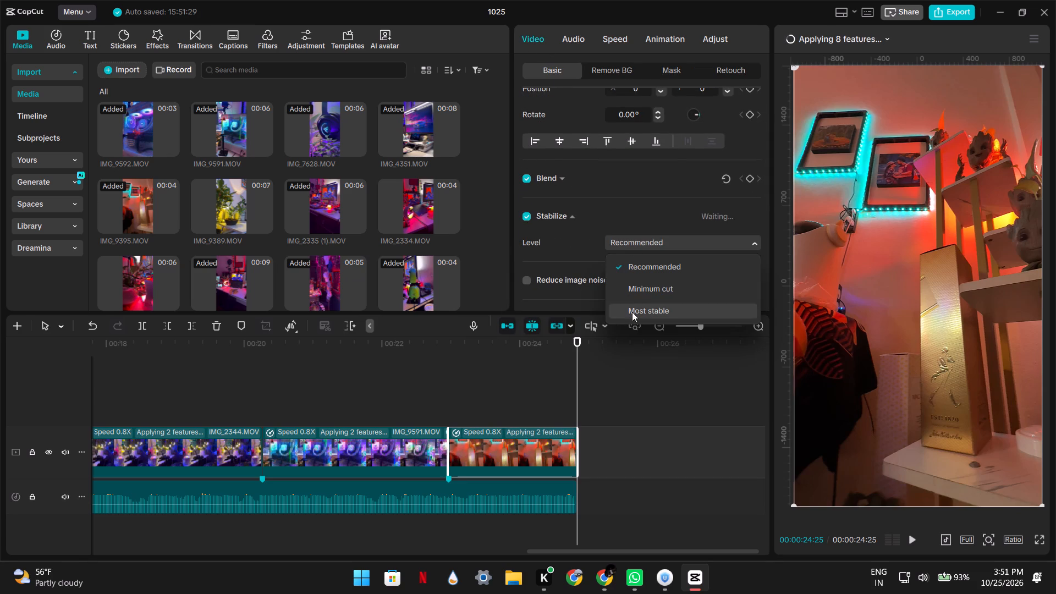
left_click(632, 312)
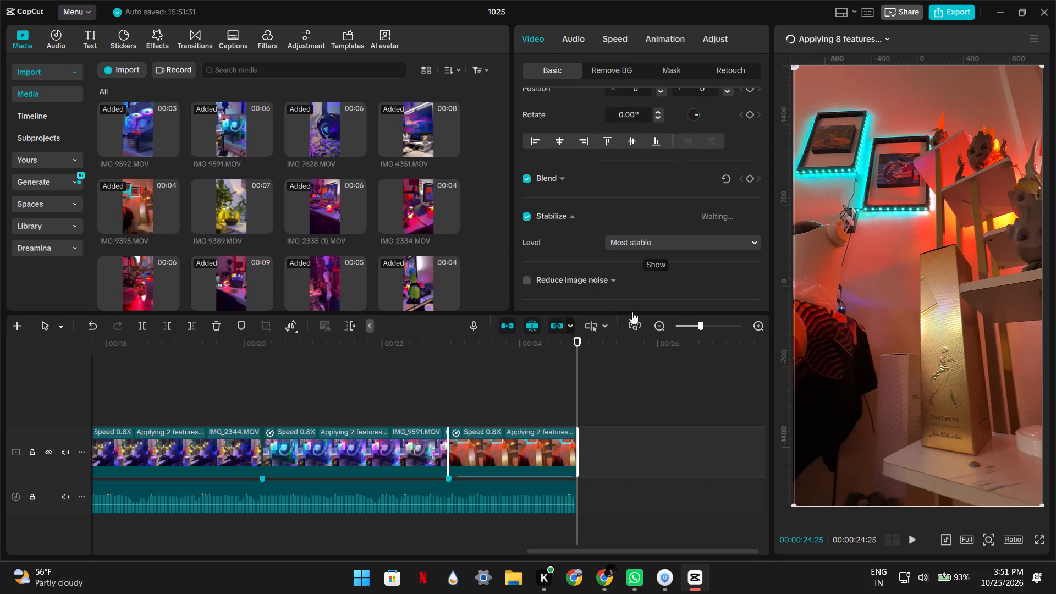
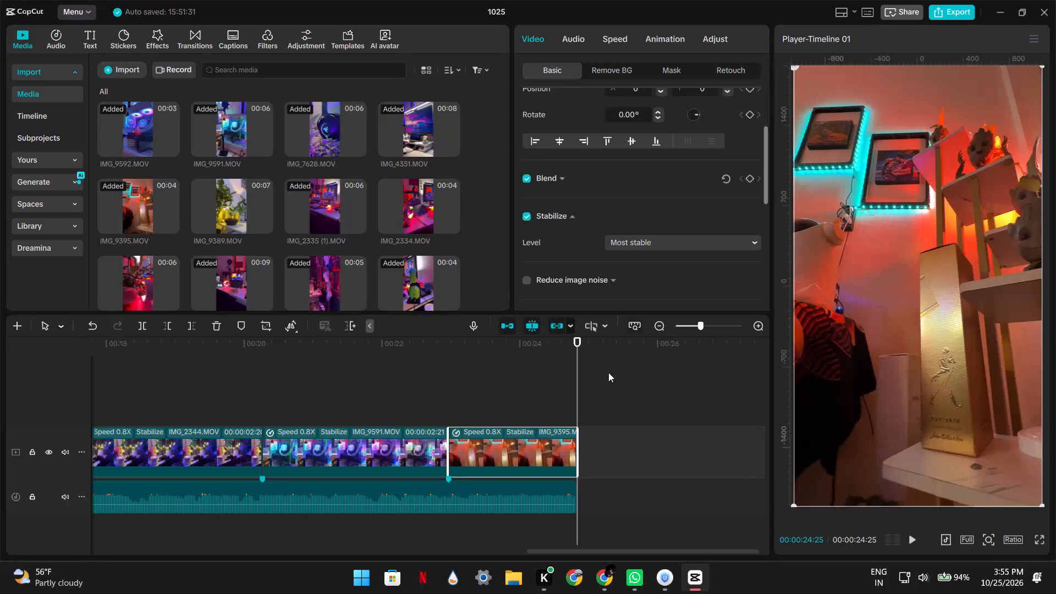
Search the transitions for "glare ii" and add the Glare transition at the 00:00:06:29 cut, allowing duplicate frames.
left_click(580, 373)
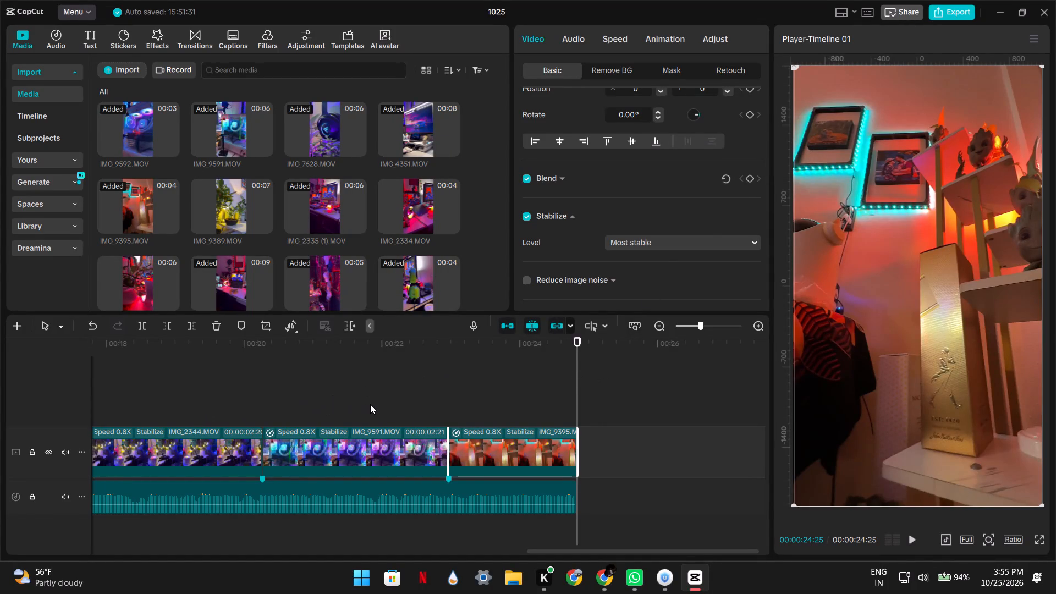
scroll(370, 404, "down", 13, "ctrl")
scroll(370, 404, "left", 1)
scroll(370, 404, "down", 10, "ctrl")
left_click(370, 404)
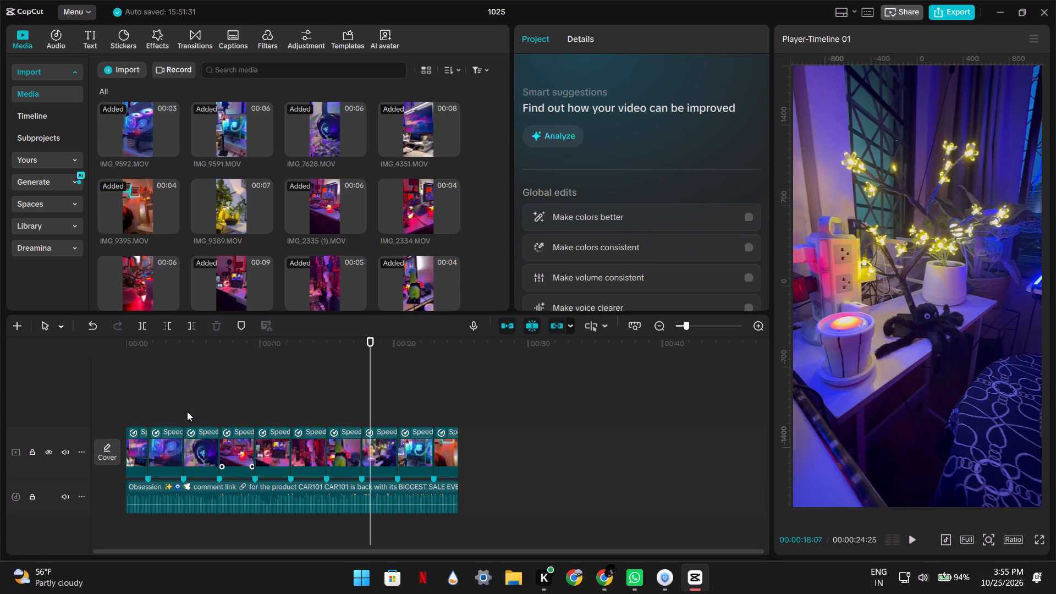
left_click(224, 408)
left_click(224, 408)
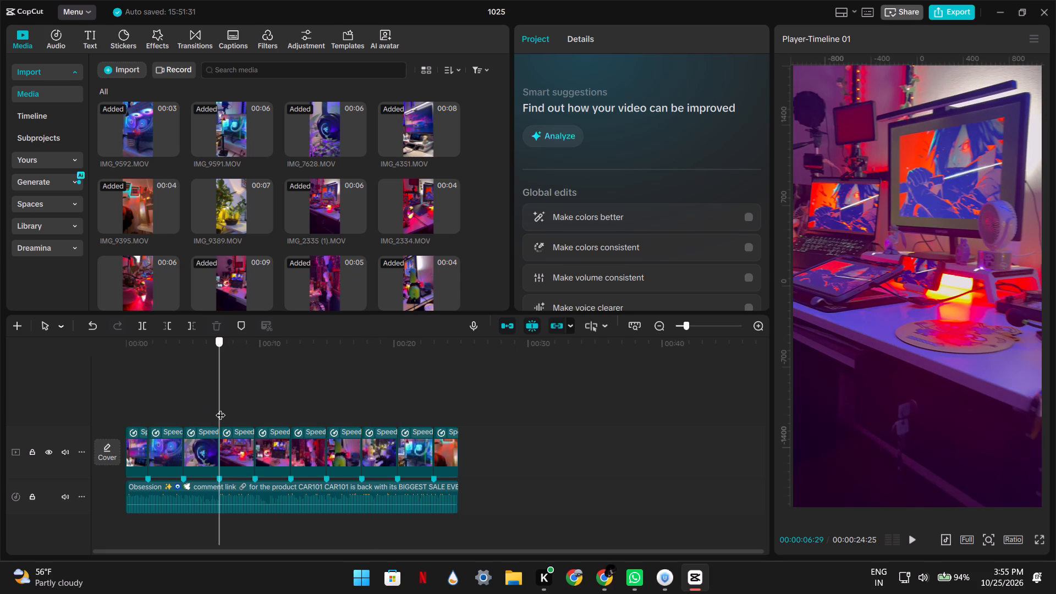
left_click(202, 38)
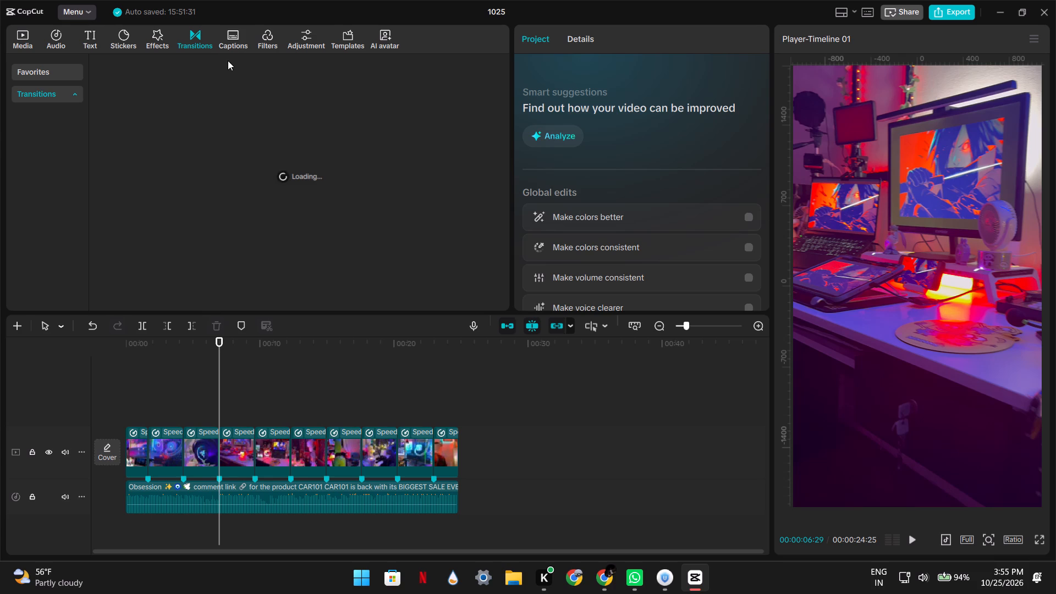
left_click(228, 66)
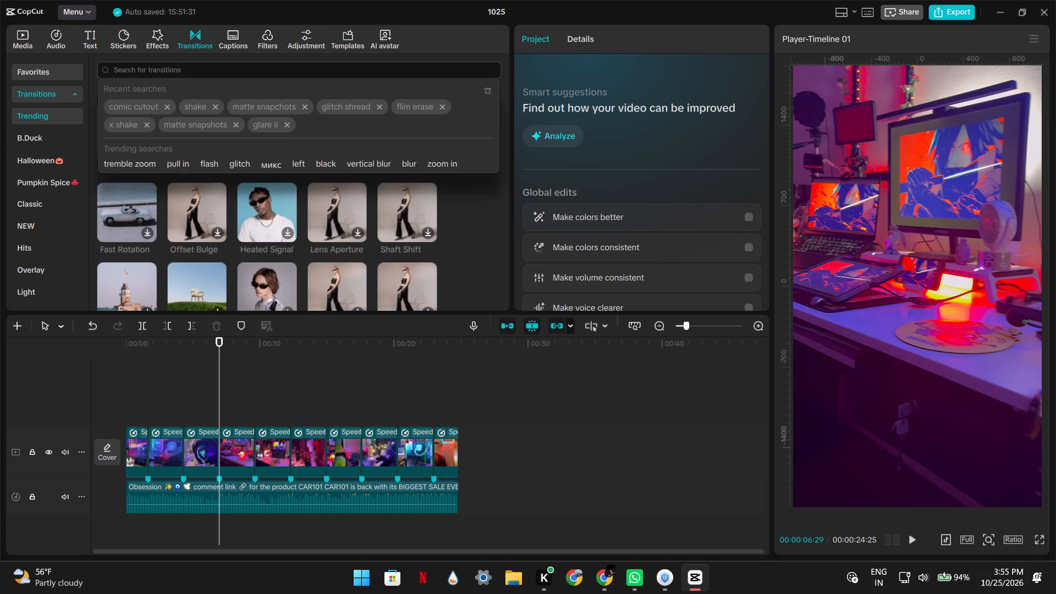
type("glare")
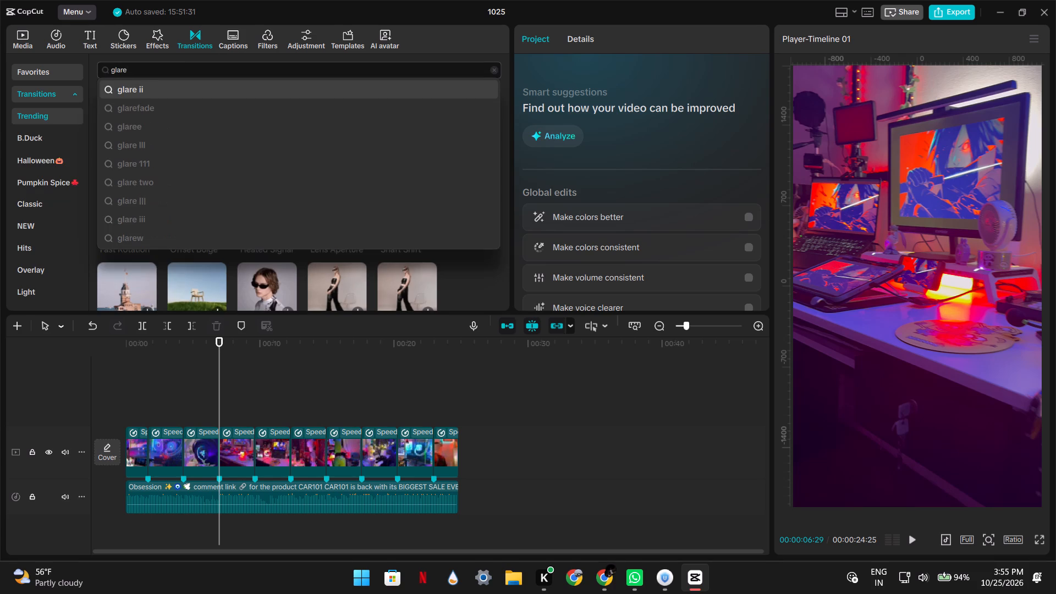
left_click(223, 83)
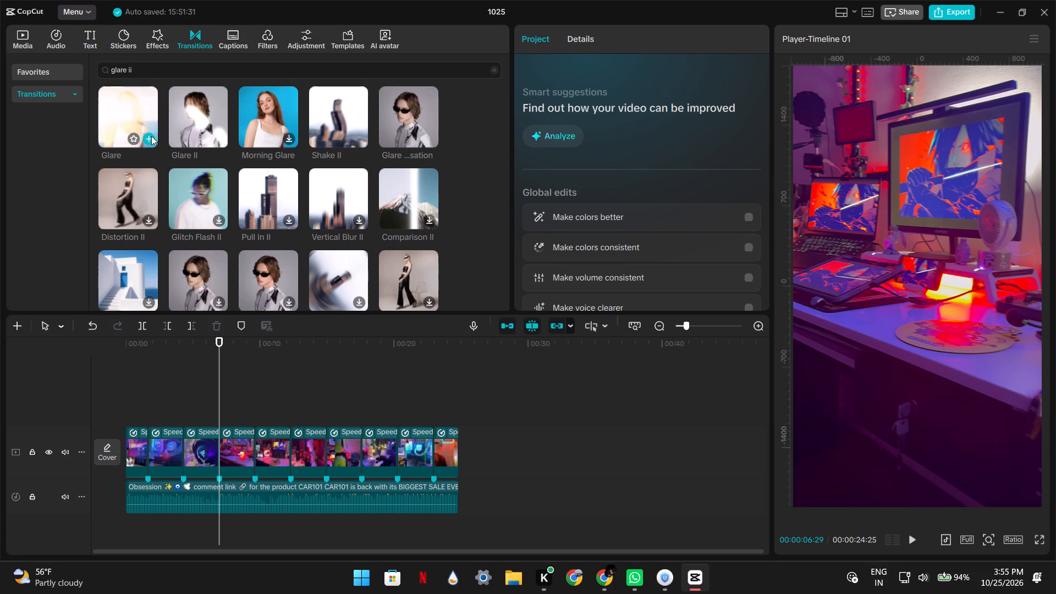
left_click(151, 136)
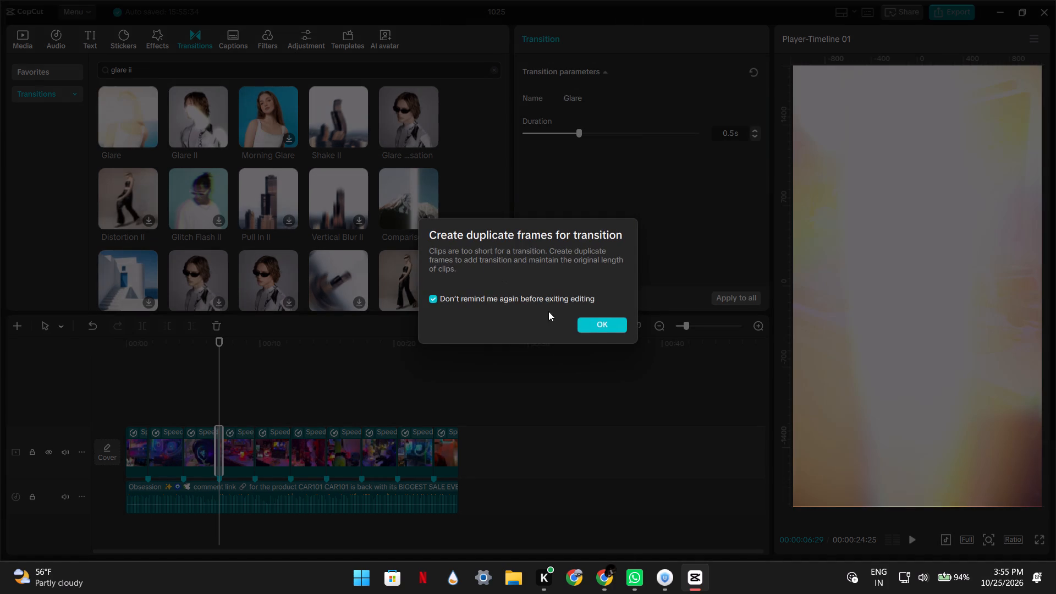
left_click(597, 329)
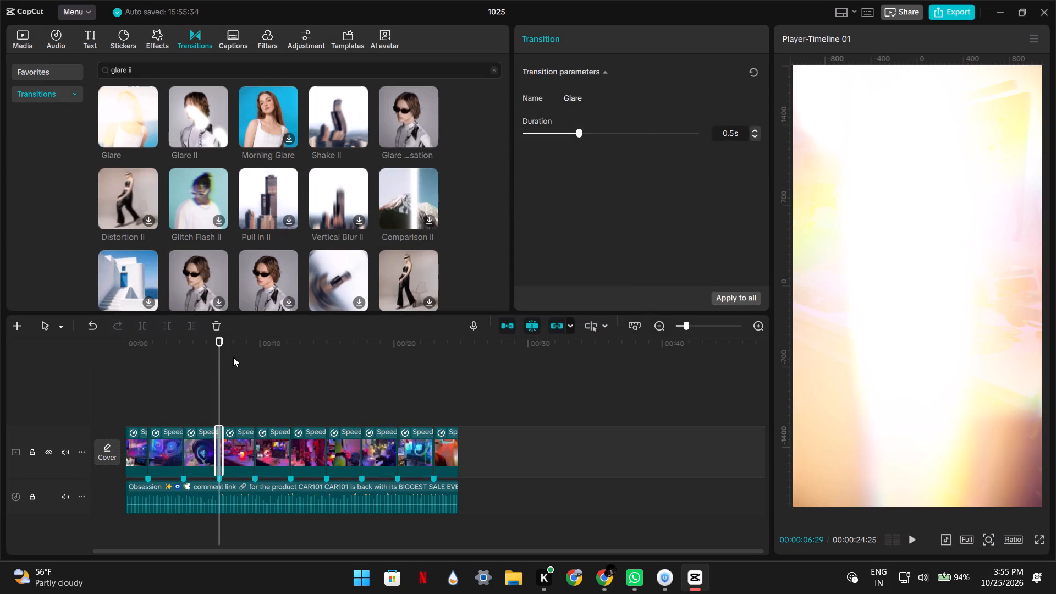
Add the Glare Sensation transition at the 00:00:14:29 cut and shorten its duration to 1.0s.
left_click_drag(221, 358, 324, 377)
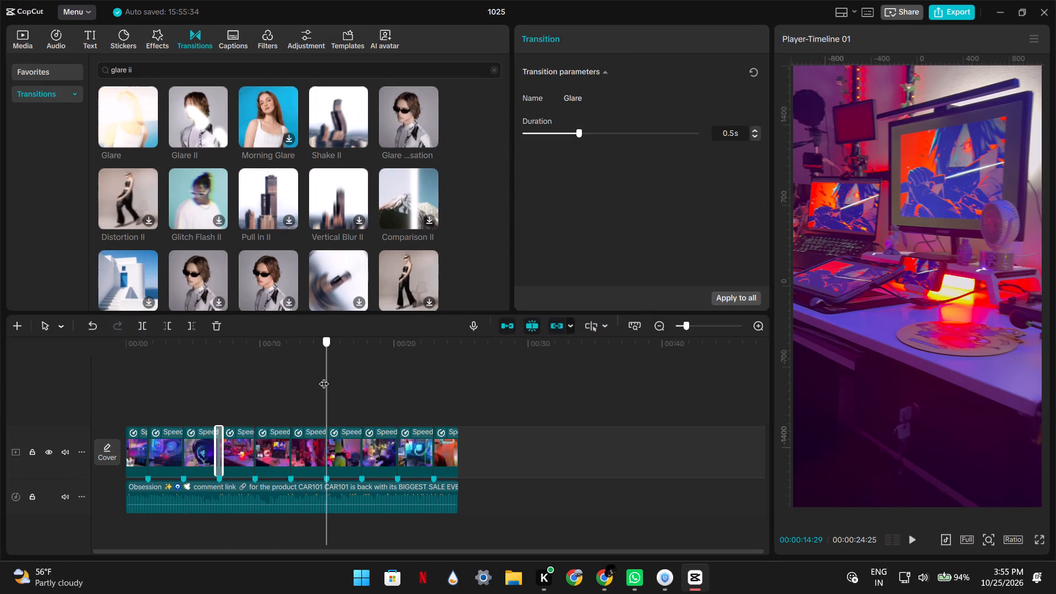
left_click_drag(324, 377, 324, 377)
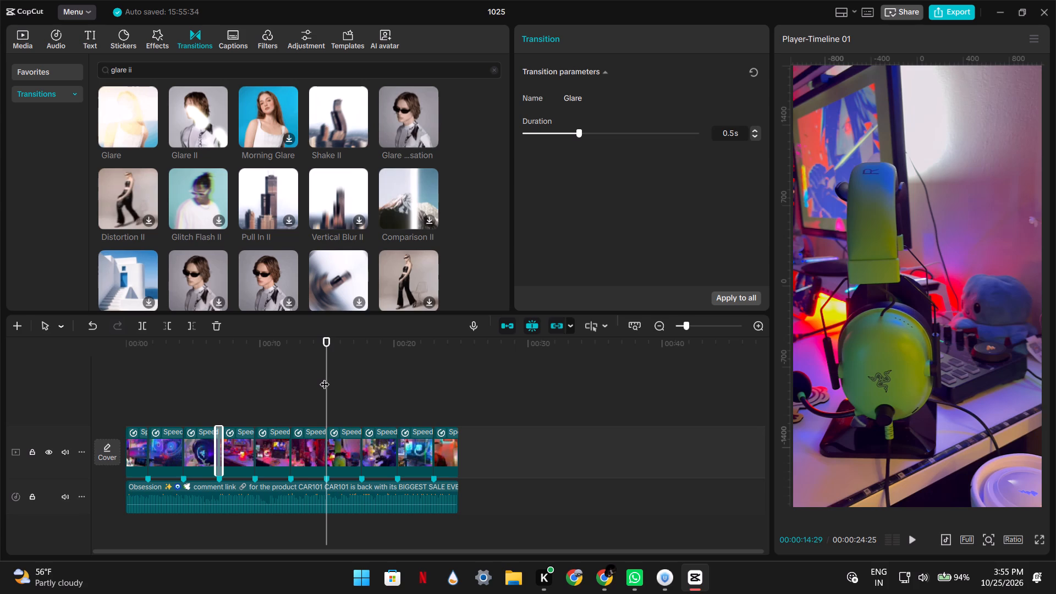
left_click(428, 135)
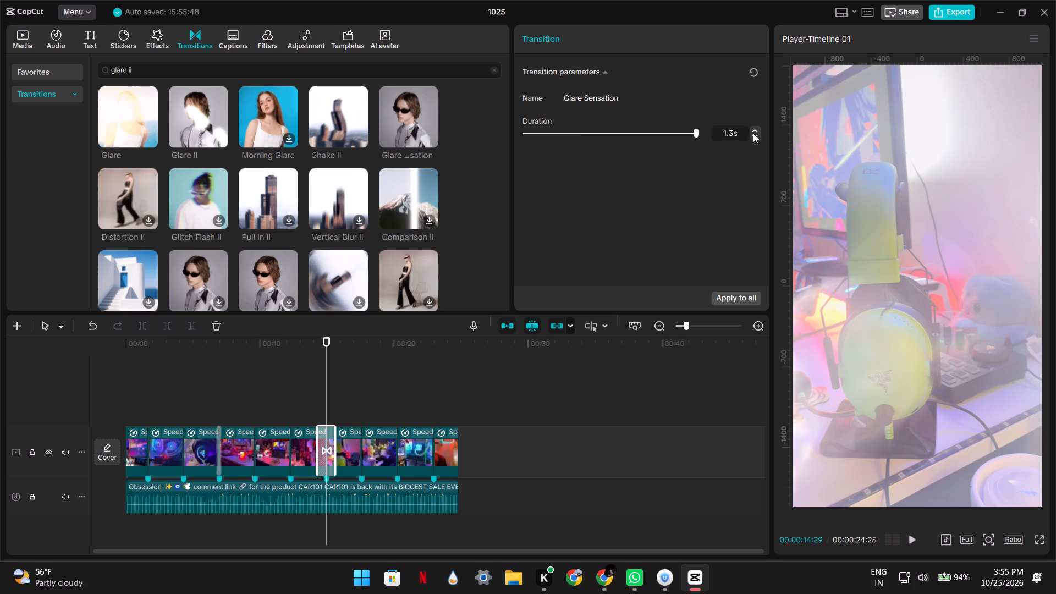
left_click(756, 136)
left_click(756, 136)
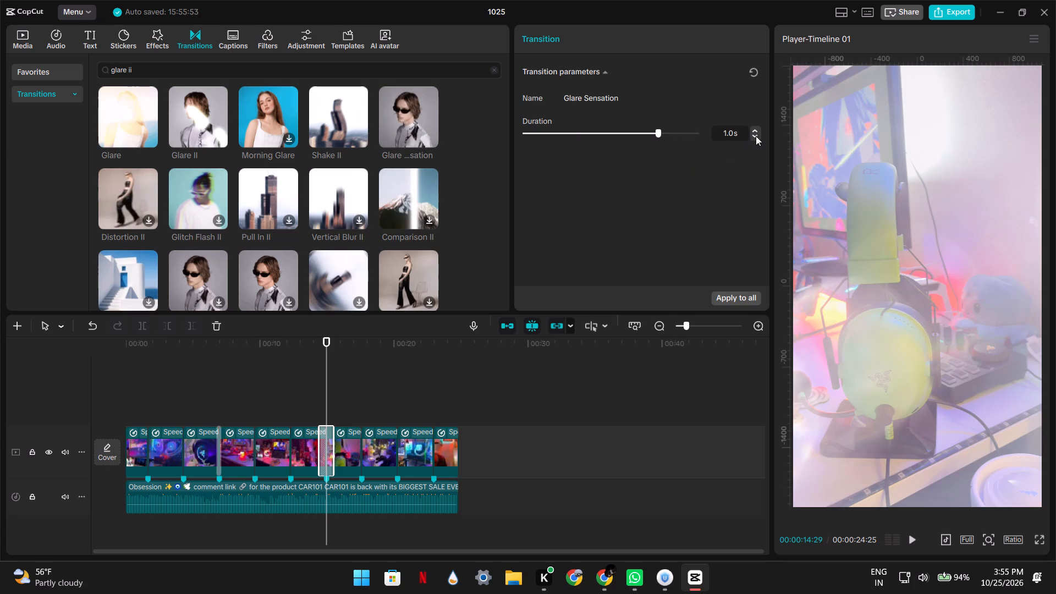
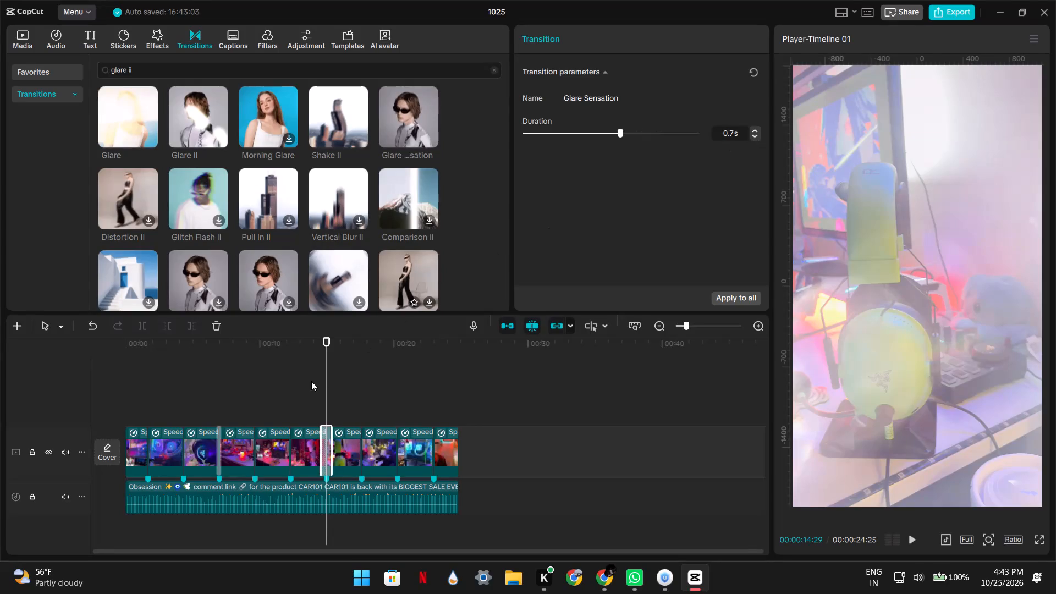
Play back the timeline through the Glare Sensation cut at 00:00:14:29 and the Glare cut at 00:00:06:29.
left_click(316, 397)
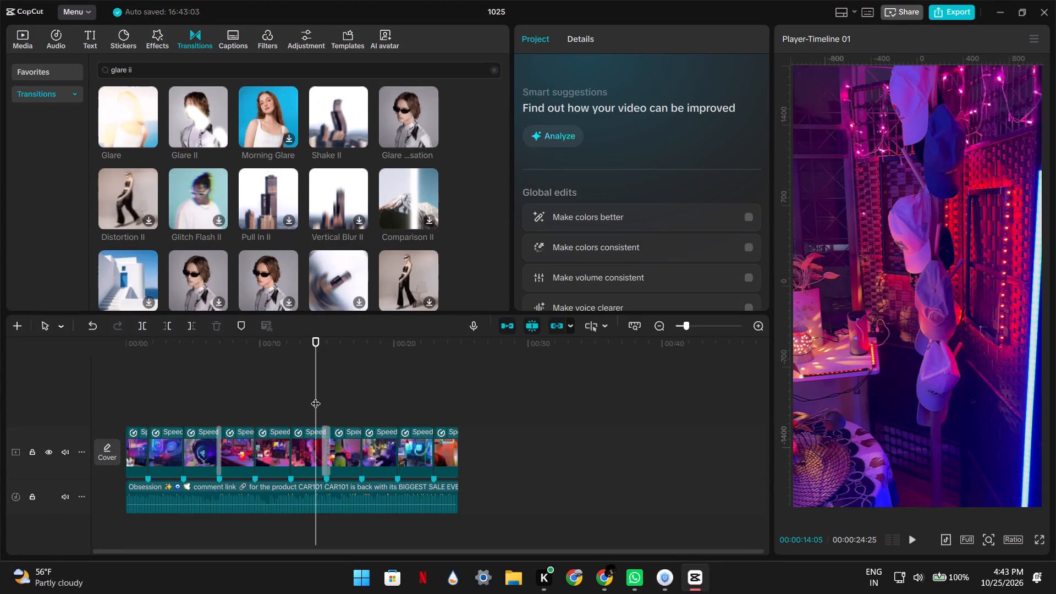
key("space")
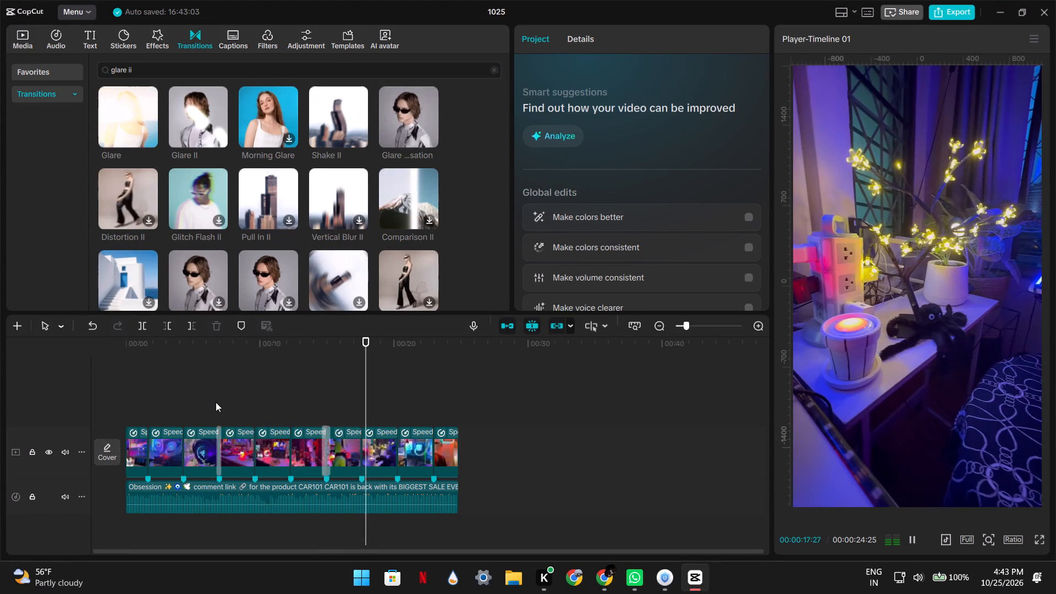
left_click(213, 401)
key("space")
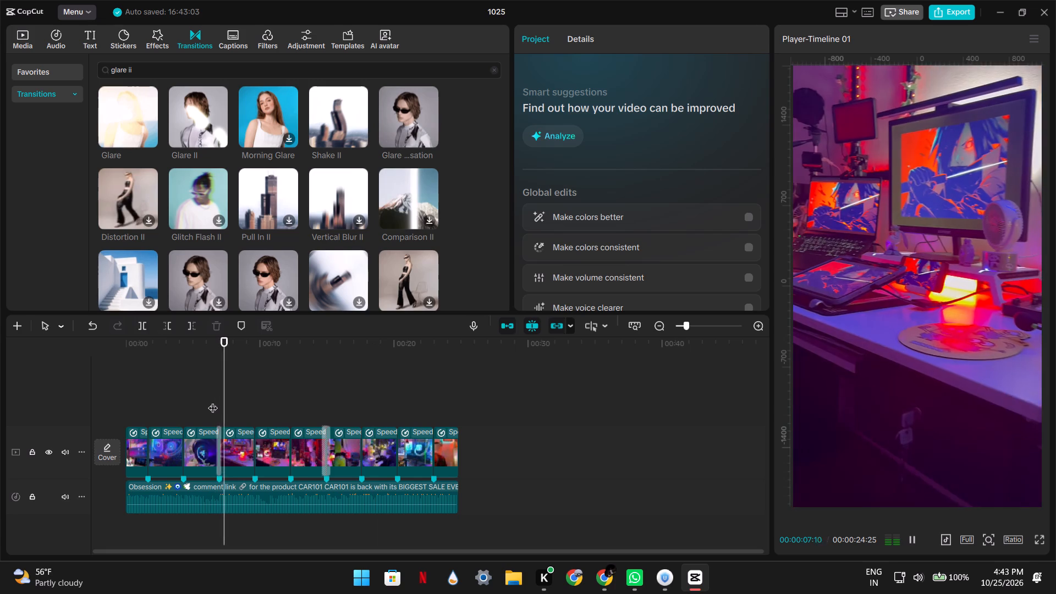
scroll(266, 422, "up", 15, "ctrl")
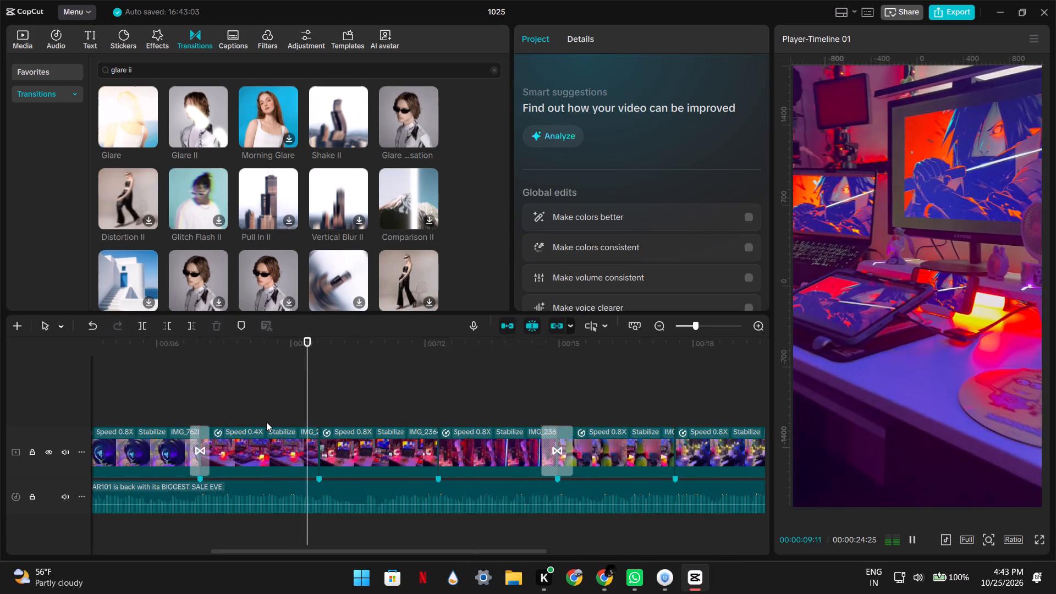
Add the trending Mouse click 1 sound effect at 00:00:06:23 and shift it slightly earlier under the first glare transition.
left_click(191, 399)
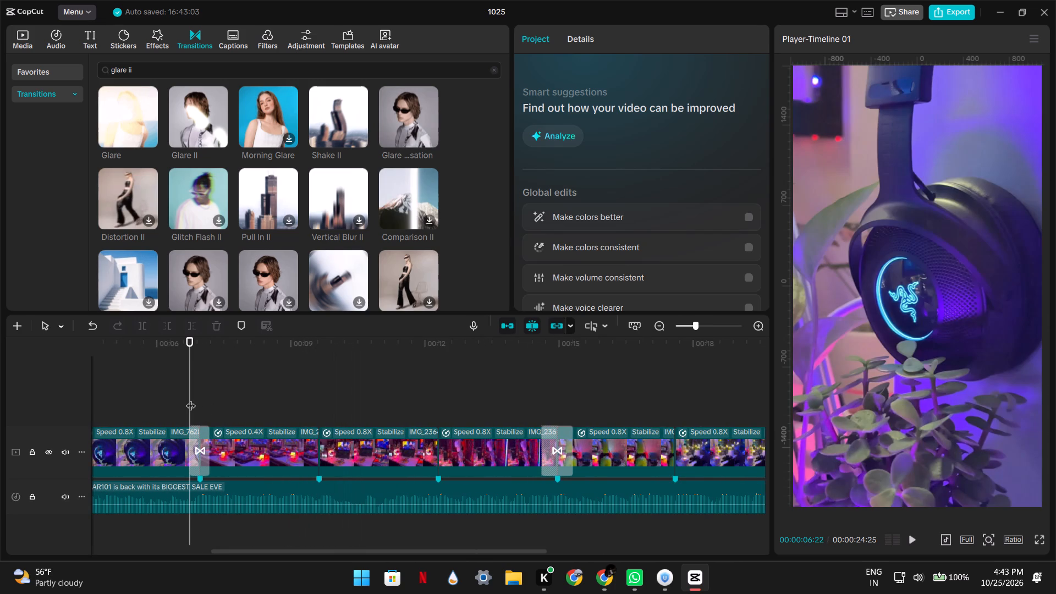
key("Right")
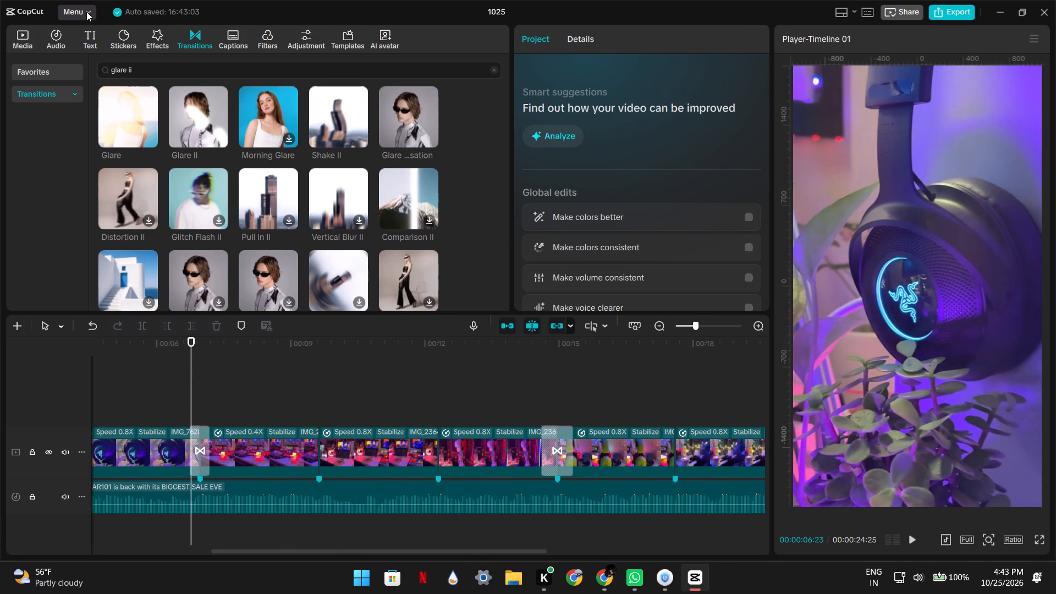
left_click(55, 41)
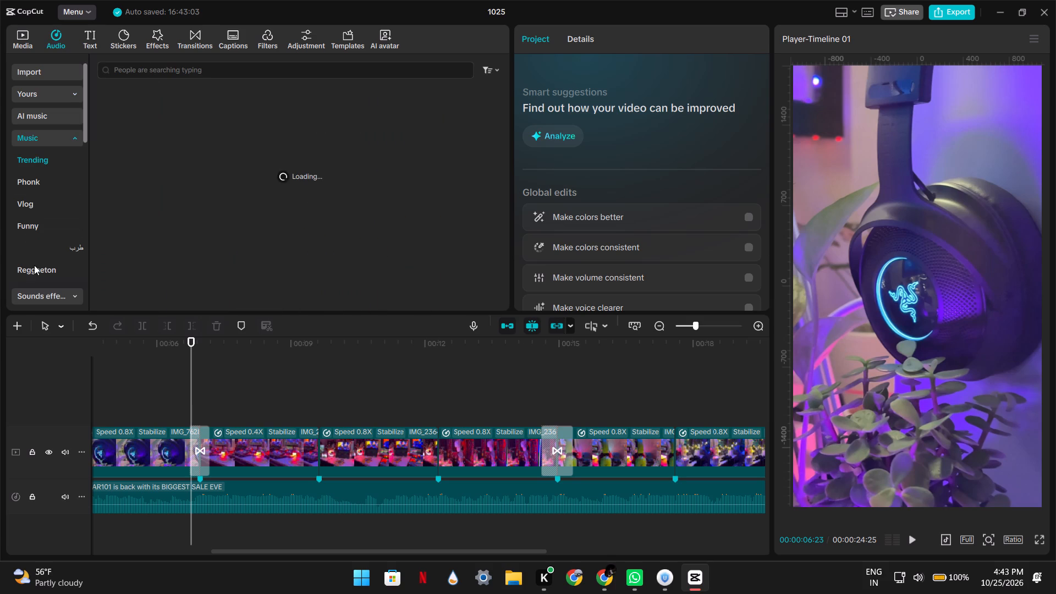
left_click(41, 298)
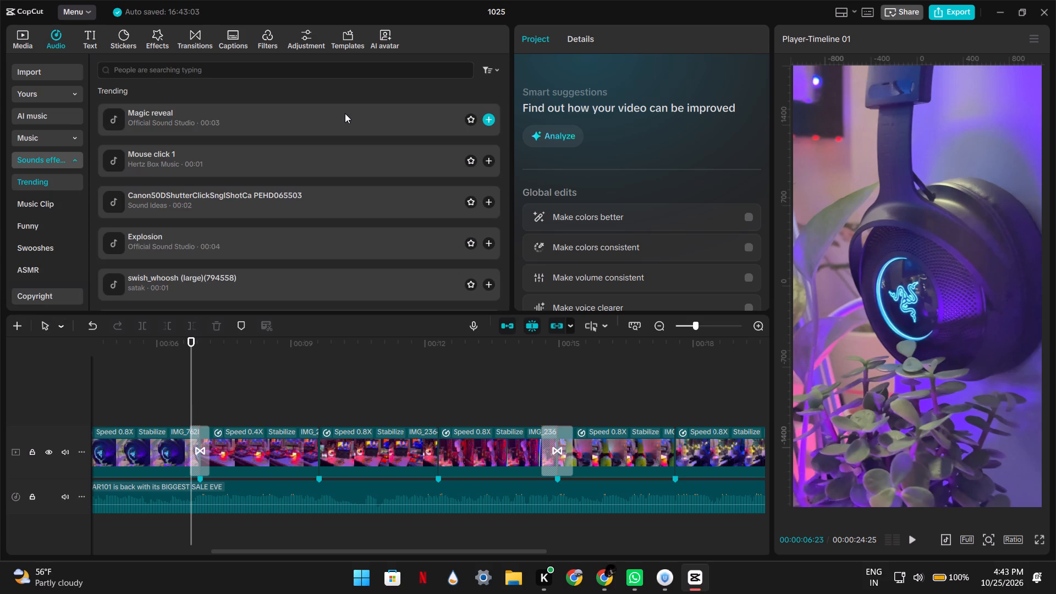
left_click(487, 162)
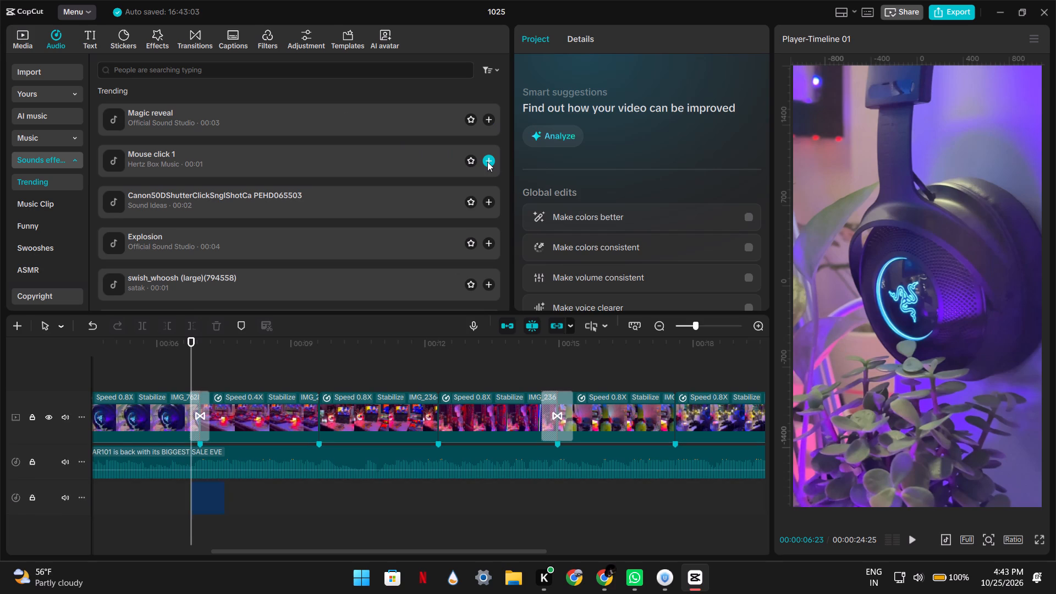
left_click_drag(203, 493, 197, 491)
Play back from the first glare transition to the second to check the mouse click sound's timing.
key("space")
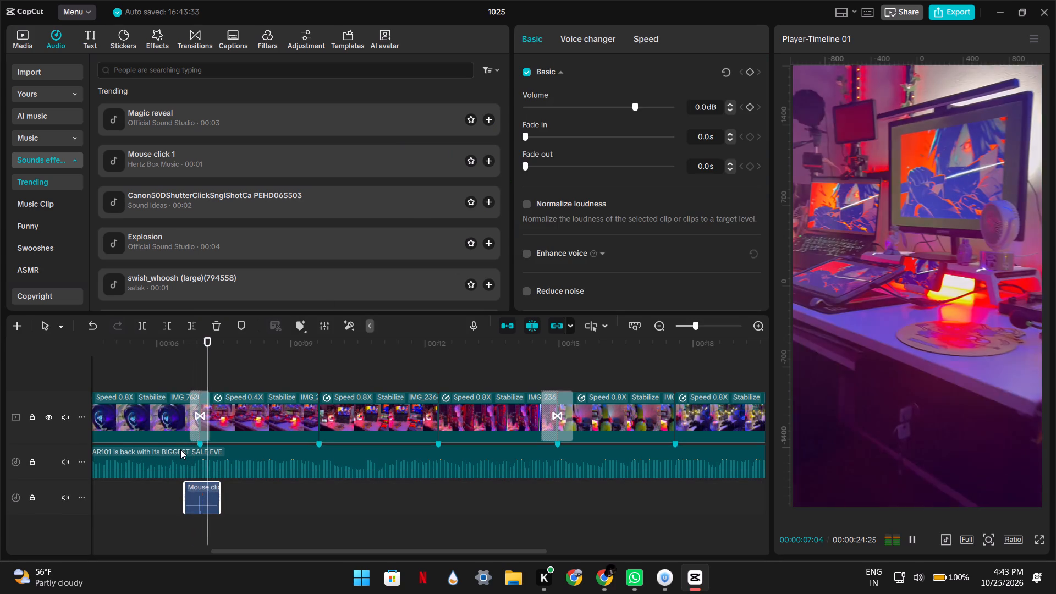
scroll(246, 495, "up", 9, "ctrl")
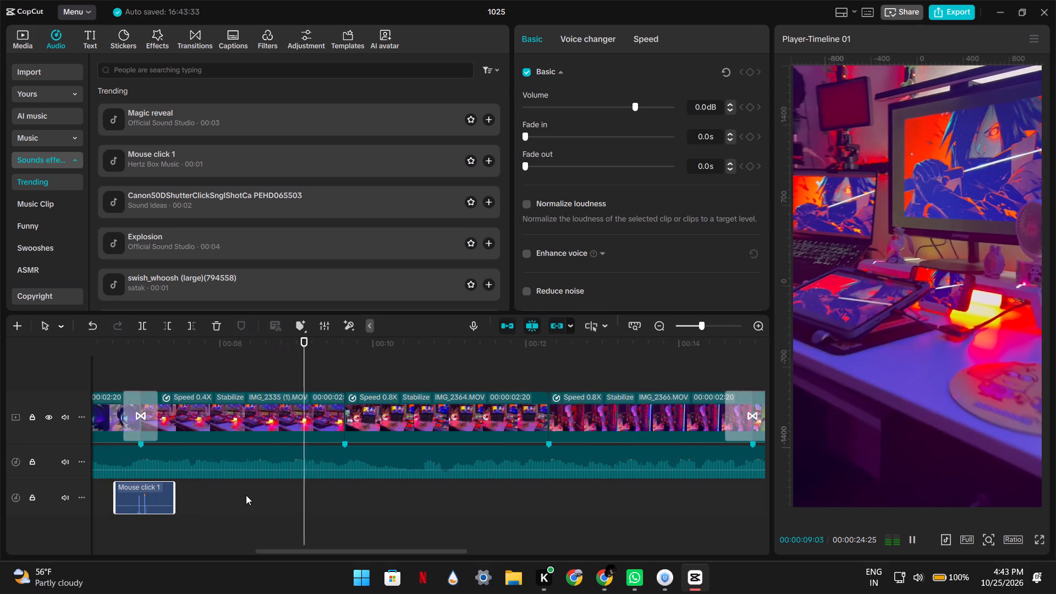
scroll(246, 495, "up", 5, "ctrl")
scroll(127, 510, "right", 8)
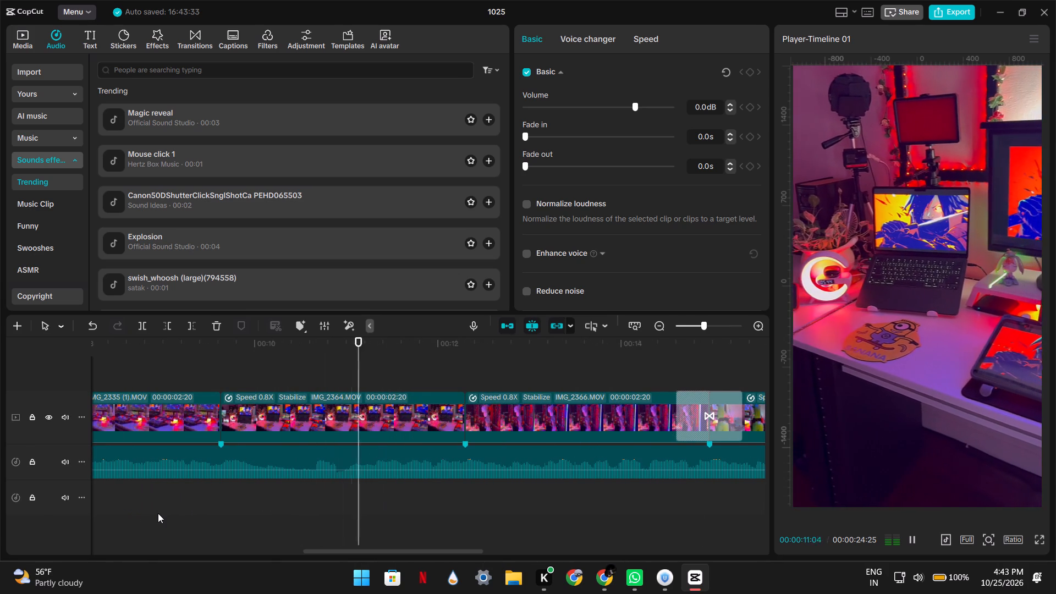
scroll(158, 513, "up", 1, "ctrl")
scroll(158, 513, "right", 1)
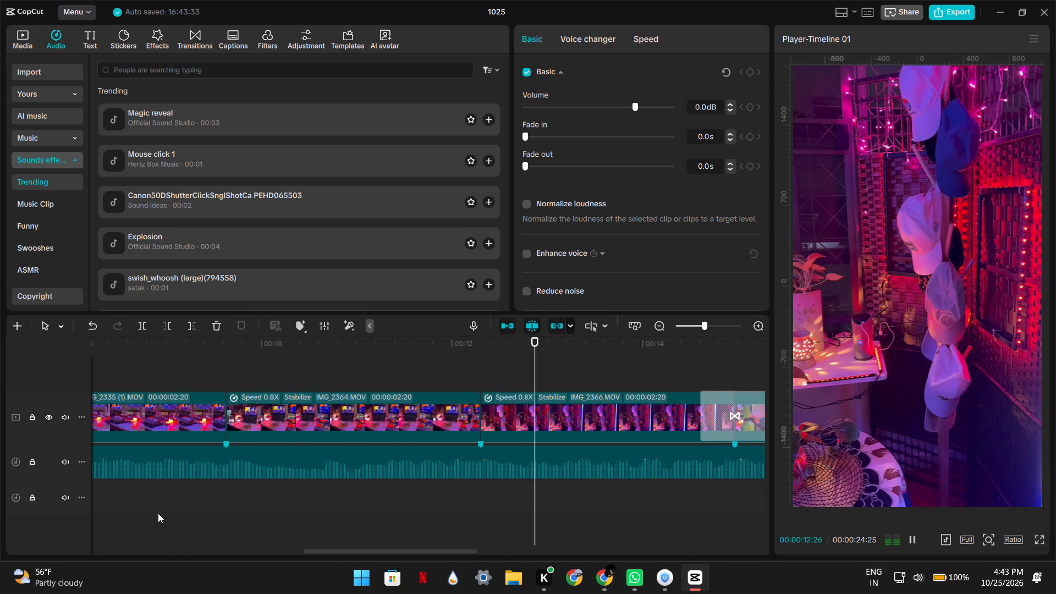
scroll(158, 513, "right", 3)
key("space")
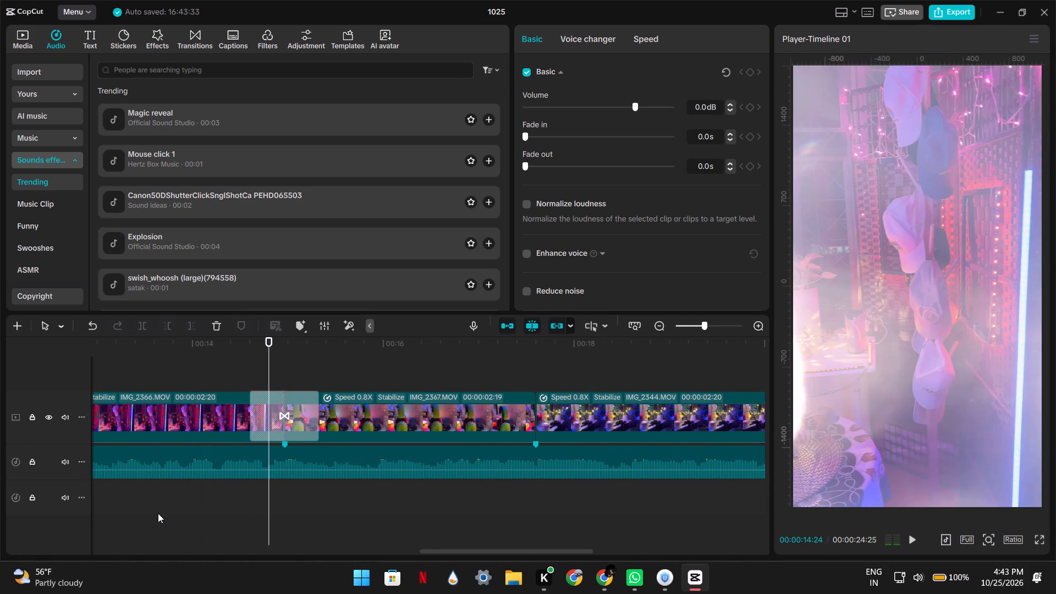
Nudge the Mouse click 1 clip slightly earlier to line up its clicks with the glare transition at 00:00:06:29.
left_click_drag(442, 551, 414, 548)
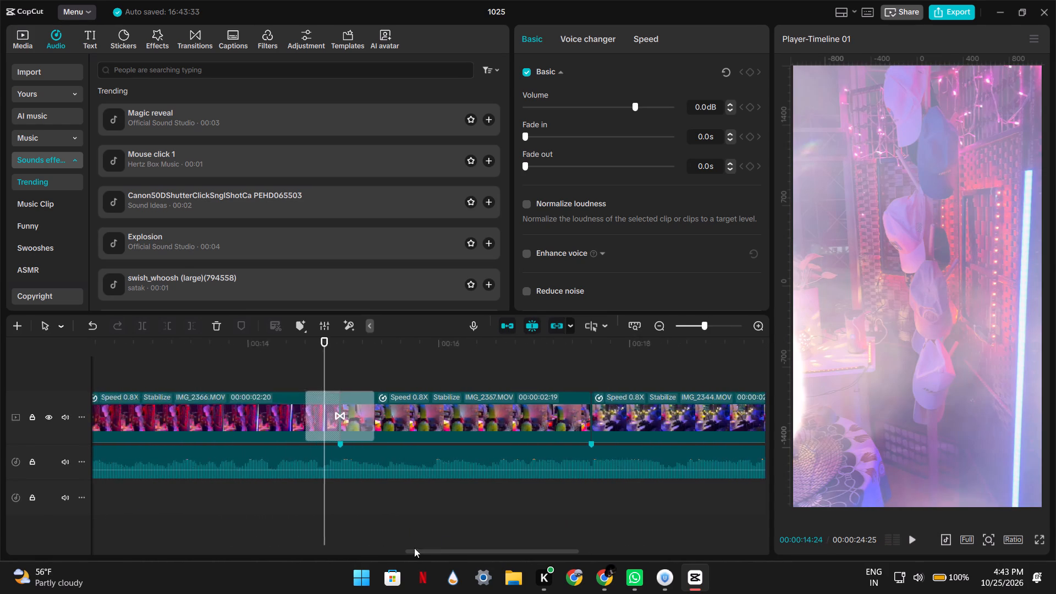
left_click_drag(414, 548, 232, 560)
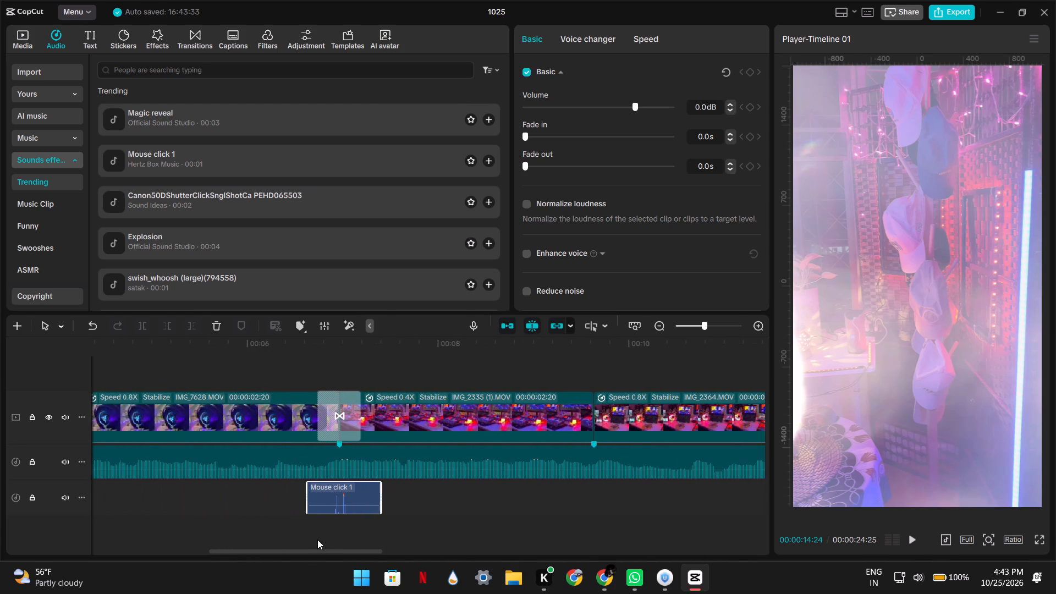
left_click(323, 524)
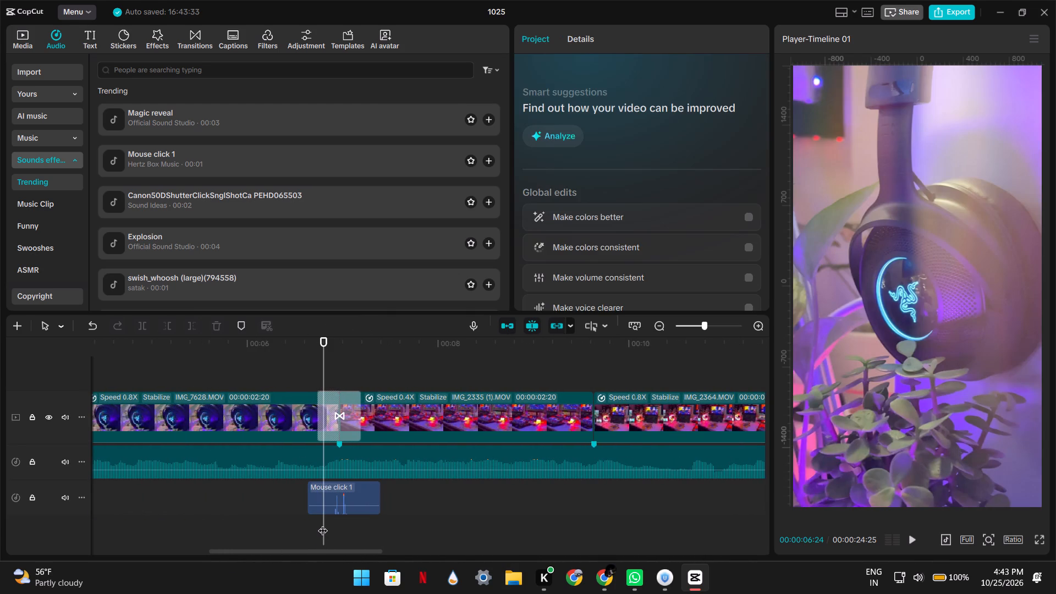
left_click_drag(338, 490, 321, 487)
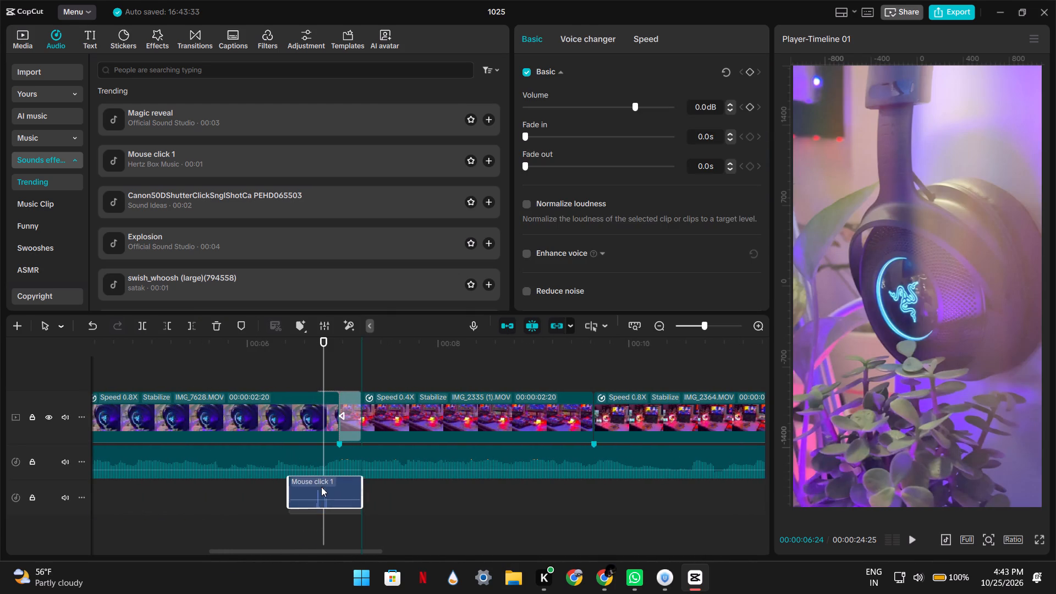
left_click_drag(321, 487, 333, 490)
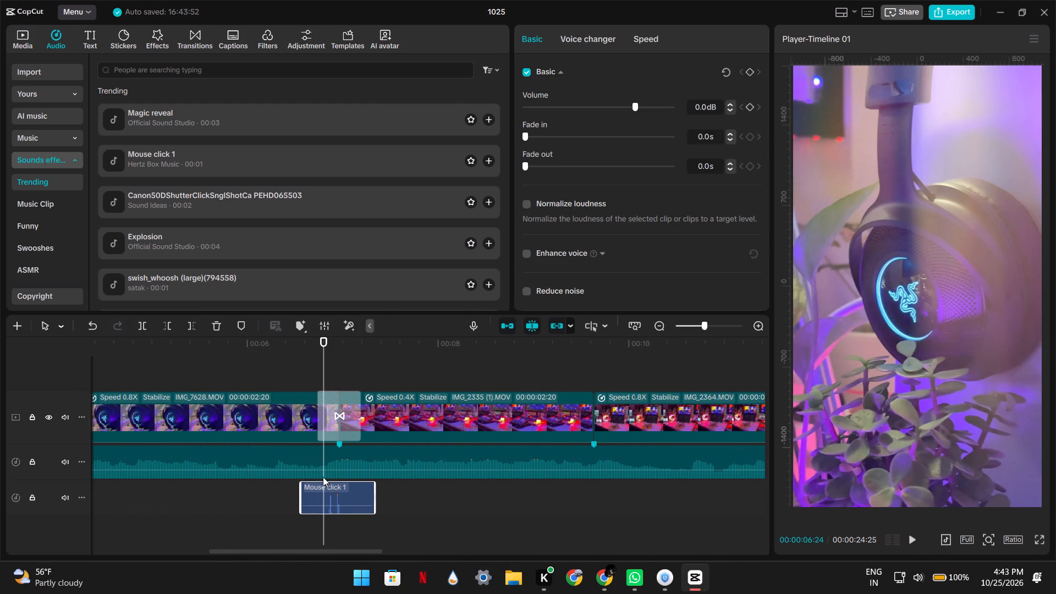
Play back from the repositioned mouse click sound to just before the second glare transition.
key("space")
scroll(485, 503, "down", 8, "ctrl")
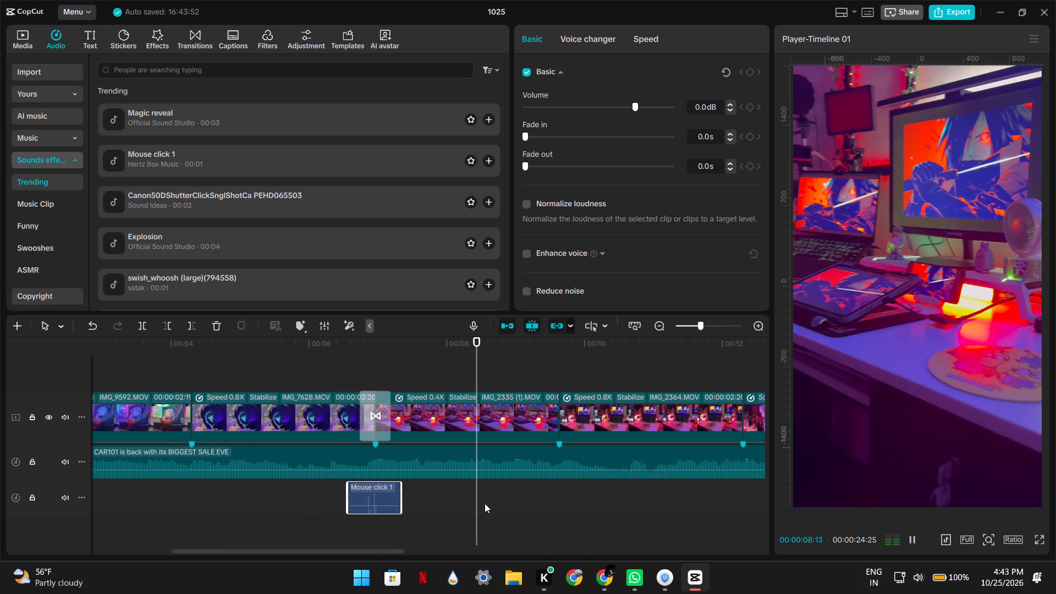
scroll(485, 503, "down", 5, "ctrl")
scroll(485, 503, "left", 1)
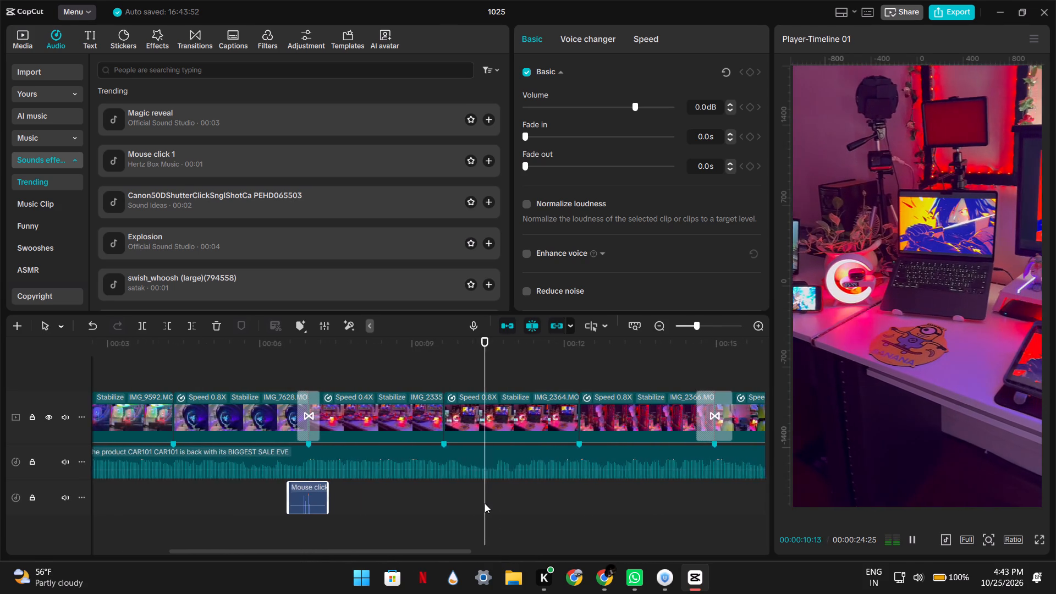
scroll(485, 503, "left", 3)
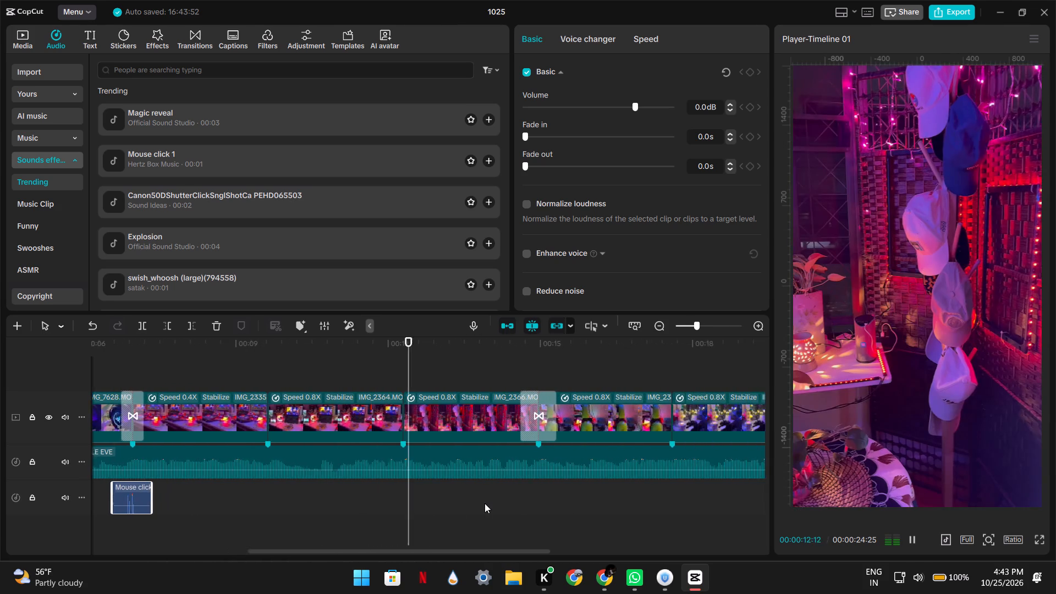
scroll(485, 503, "left", 1)
key("space")
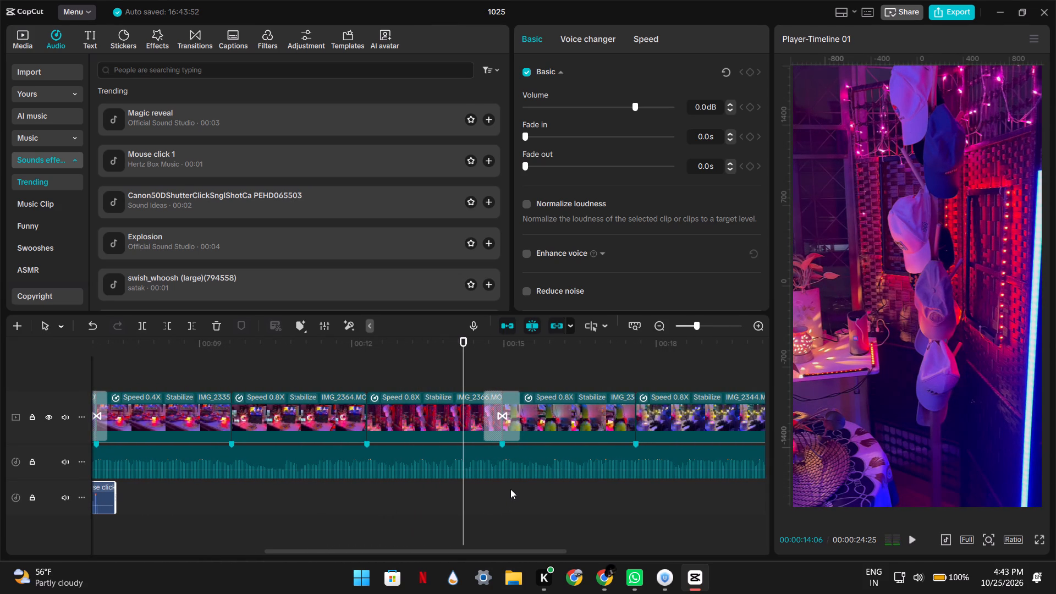
Copy the Mouse click 1 clip to 00:00:14:20, shift it to start about 00:00:14:16, and play back the second glare transition.
key("ctrl+c")
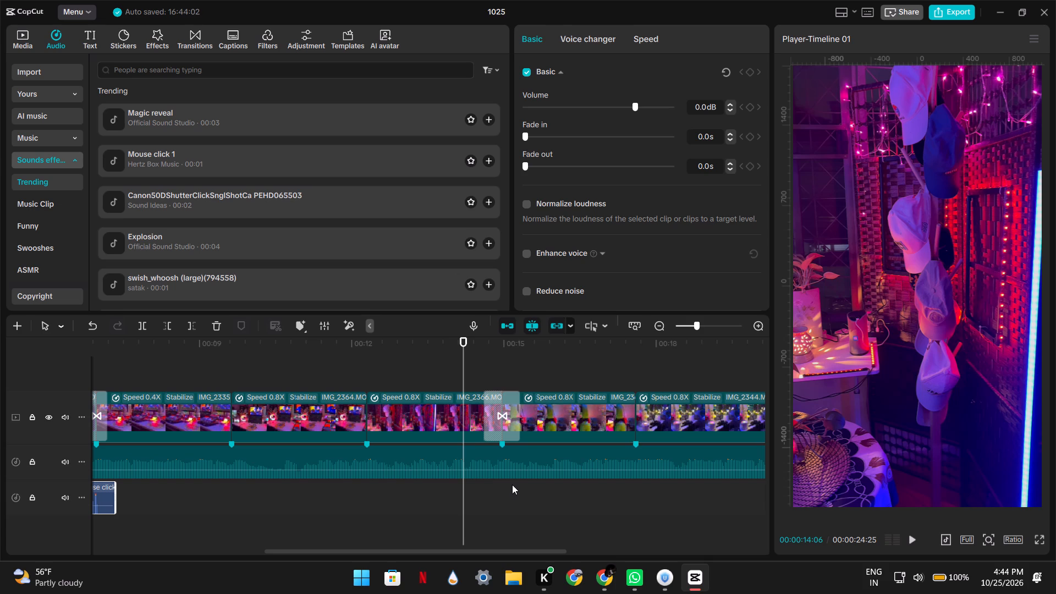
key("space")
key("space")
key("ctrl+v")
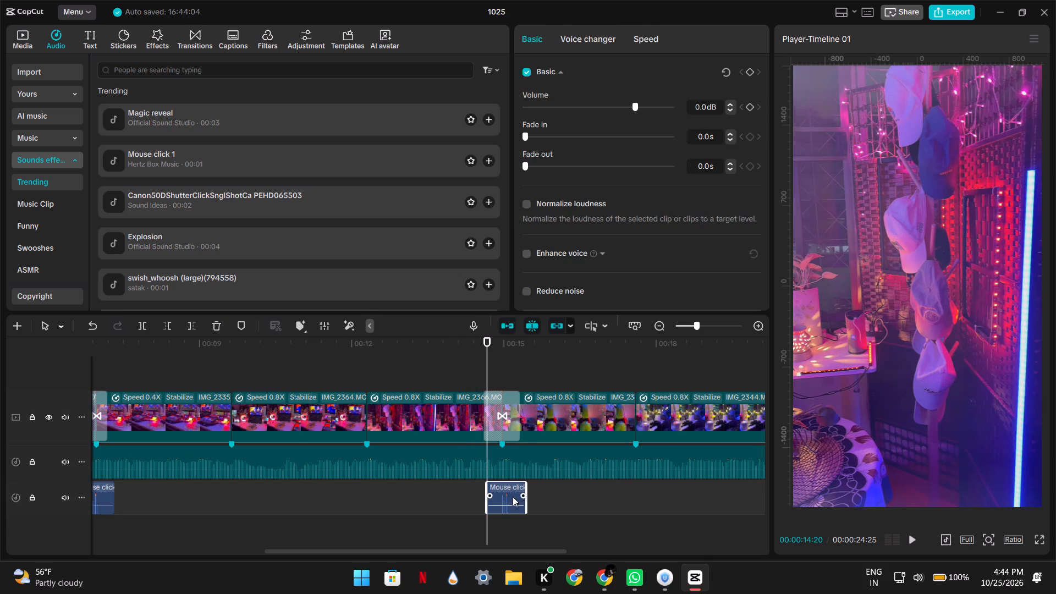
scroll(574, 513, "up", 20, "ctrl")
scroll(574, 513, "up", 5, "ctrl")
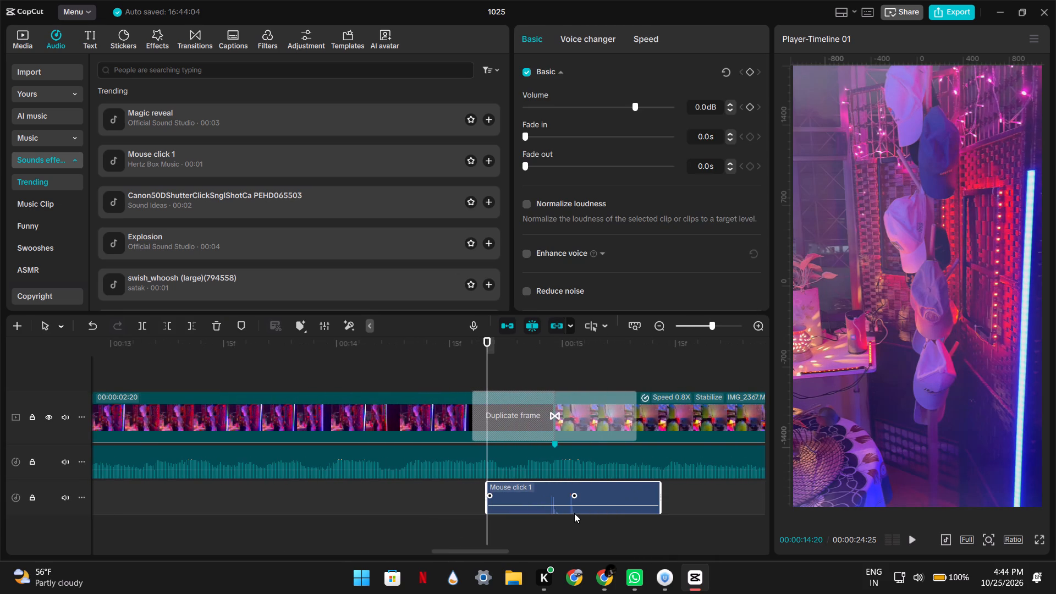
left_click_drag(549, 494, 521, 491)
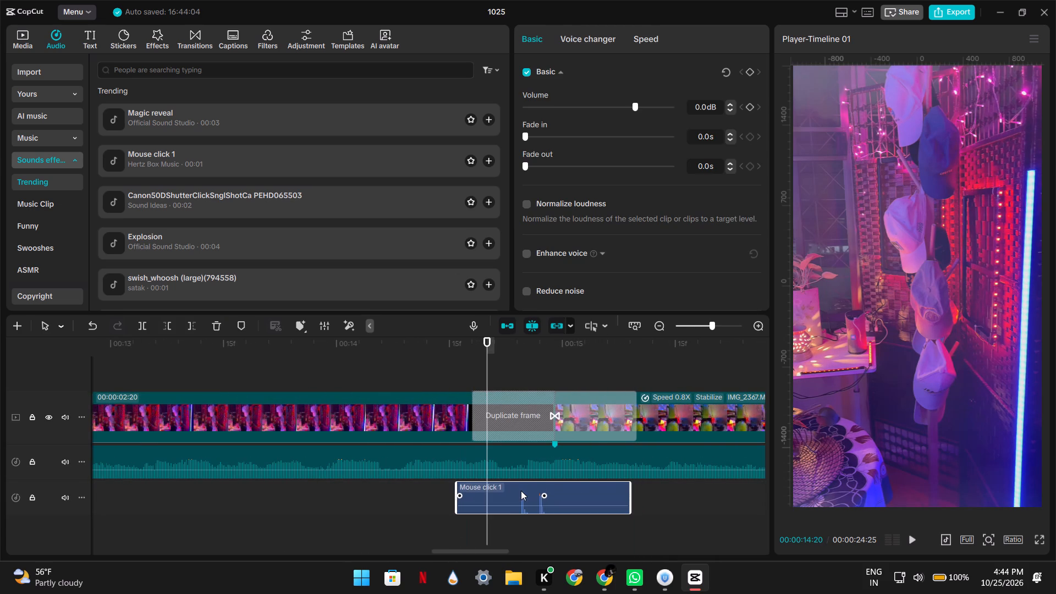
key("space")
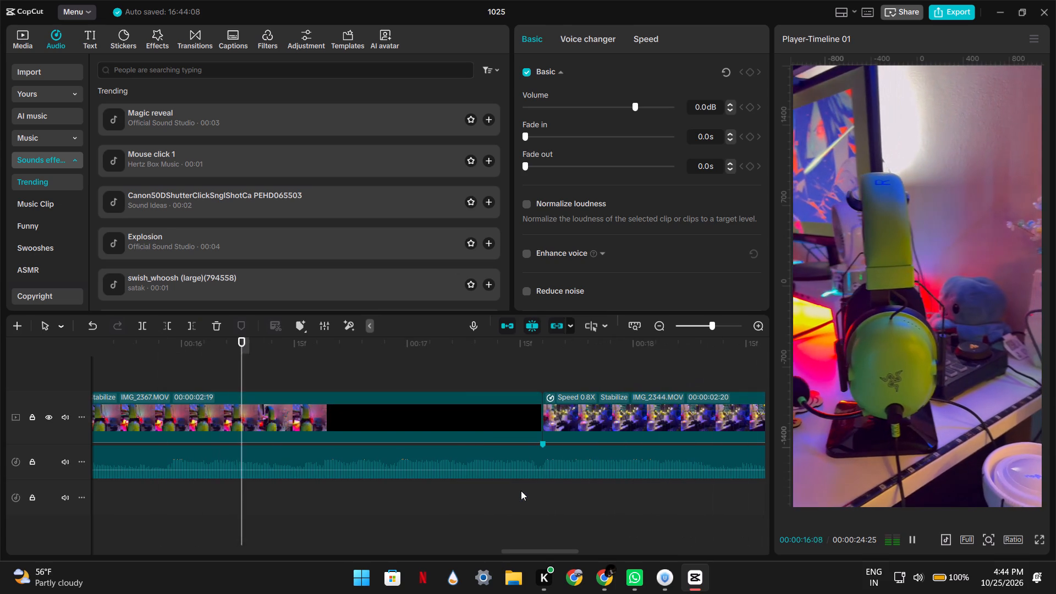
scroll(521, 491, "down", 19, "ctrl")
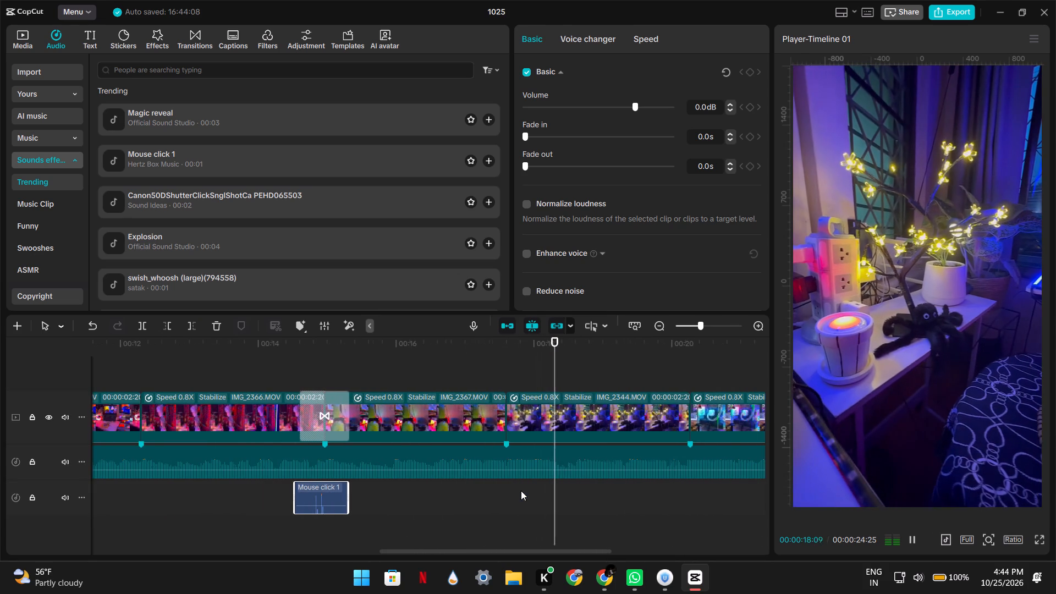
key("space")
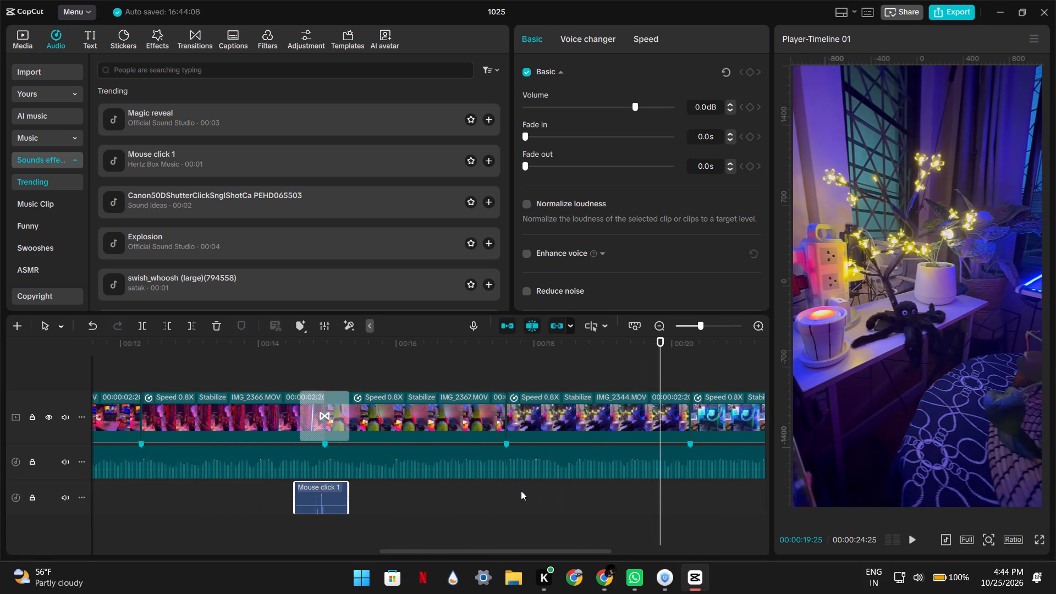
Open the keyboard shortcuts list and read through all the Timeline shortcuts to the end.
left_click(867, 15)
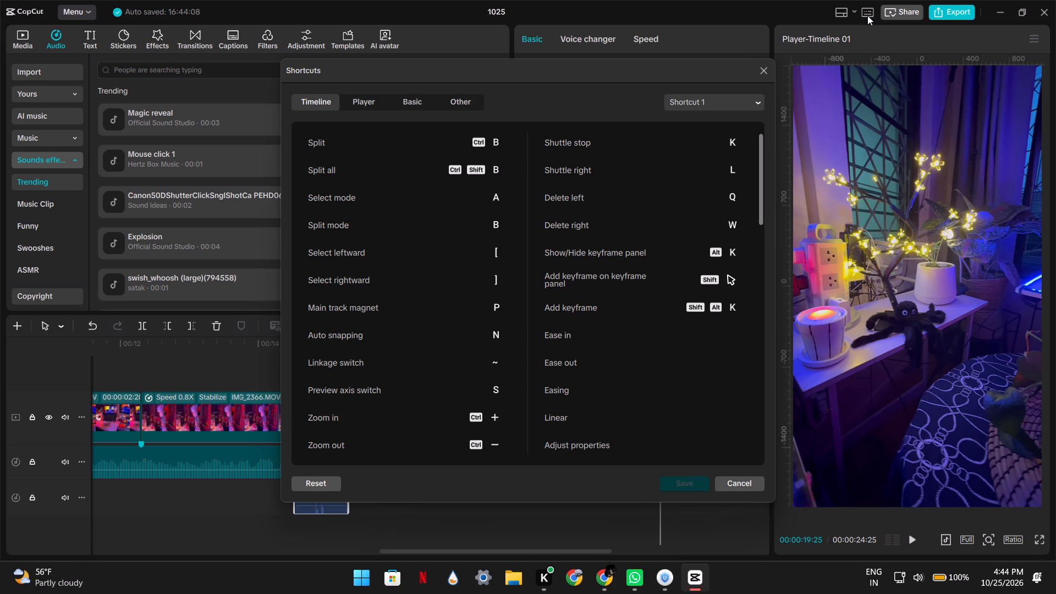
scroll(625, 241, "down", 2)
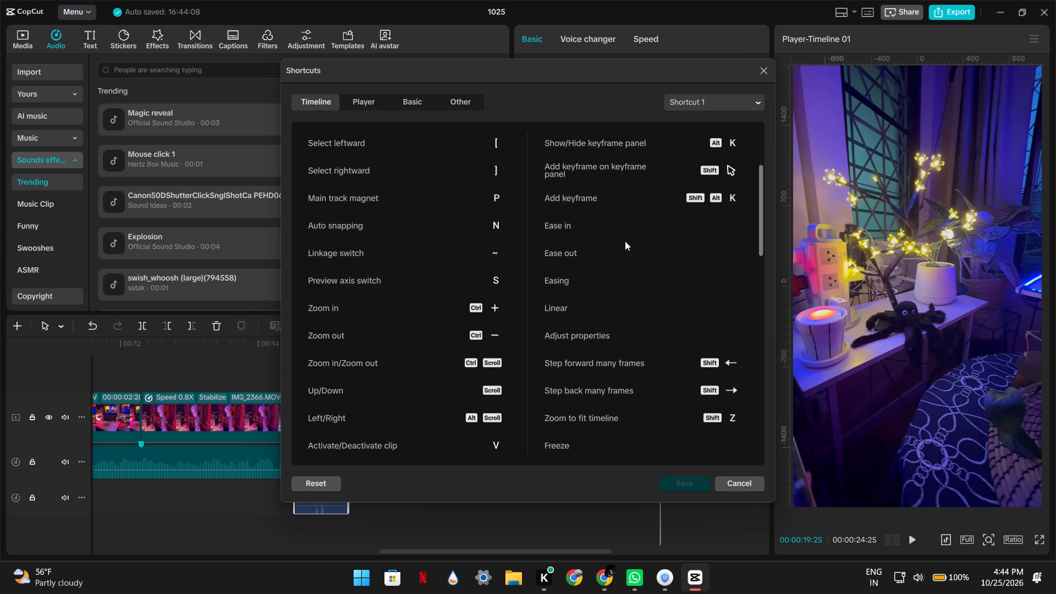
scroll(625, 241, "down", 1)
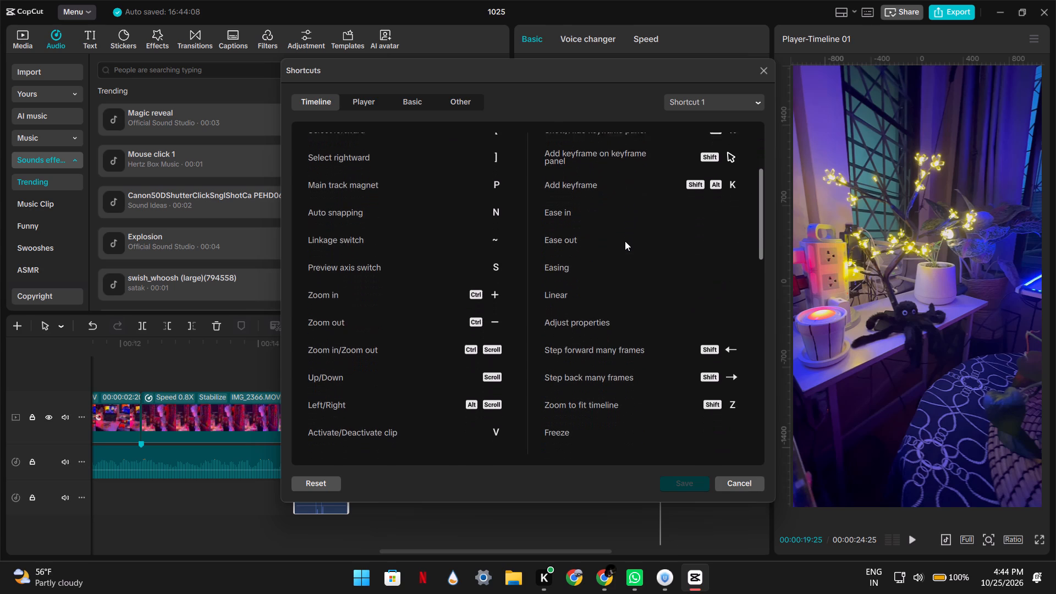
scroll(625, 241, "down", 1)
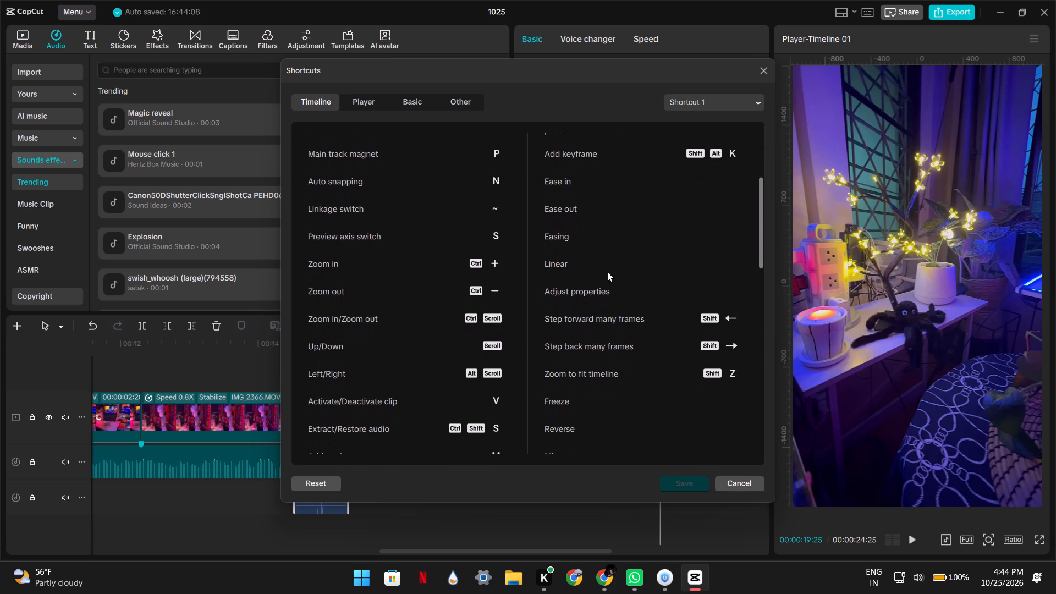
left_click(590, 289)
scroll(590, 289, "down", 1)
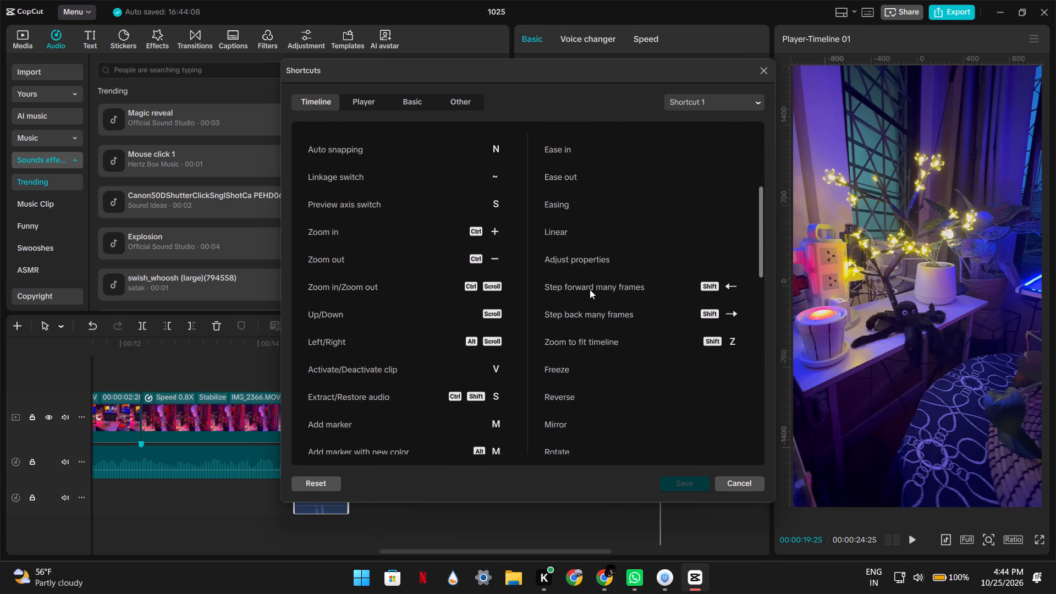
scroll(590, 289, "down", 2)
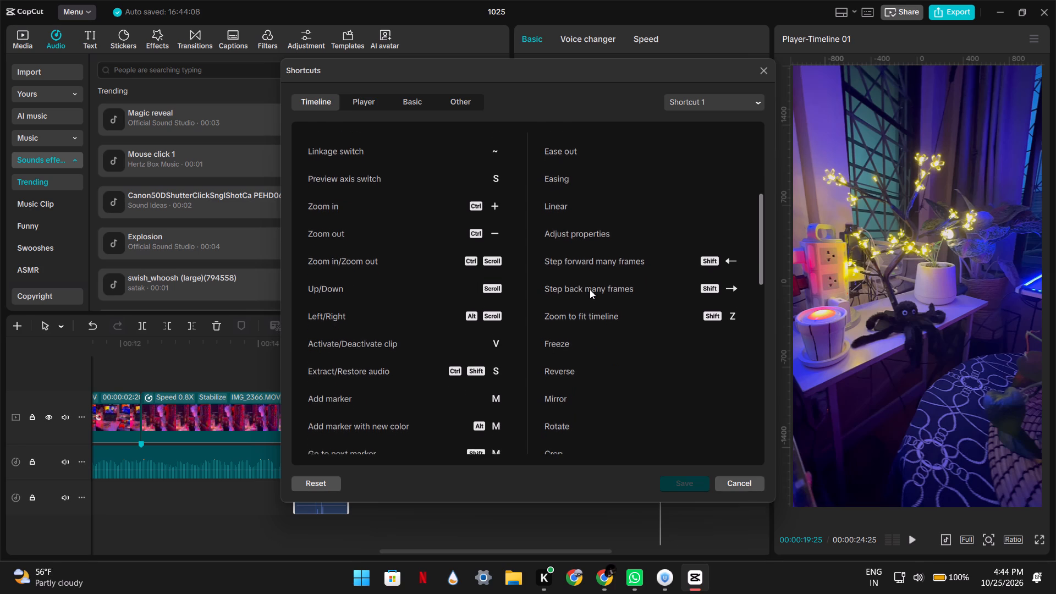
scroll(590, 289, "down", 3)
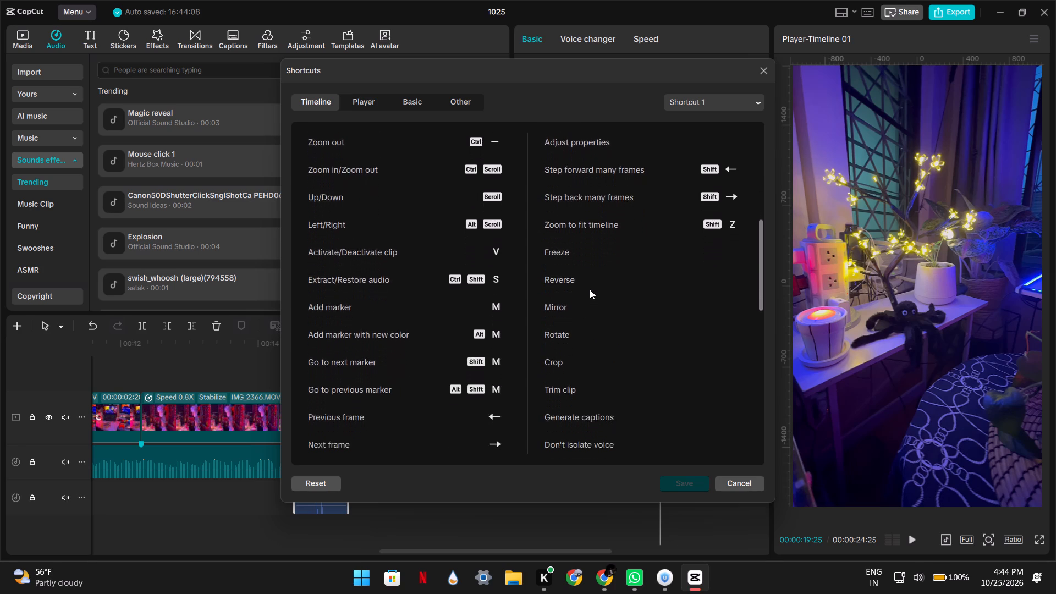
scroll(590, 289, "down", 3)
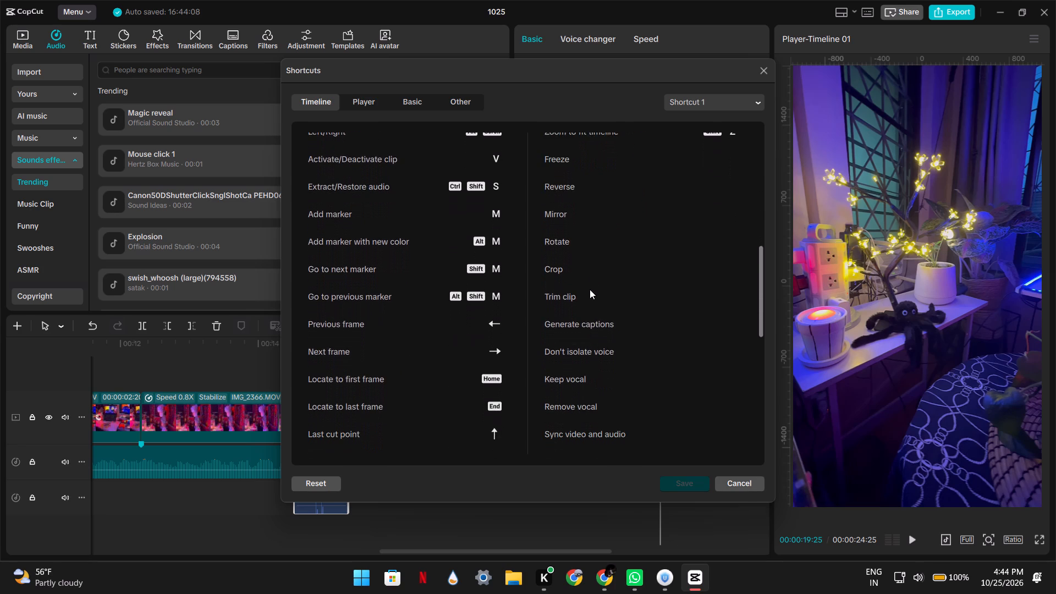
scroll(590, 289, "down", 4)
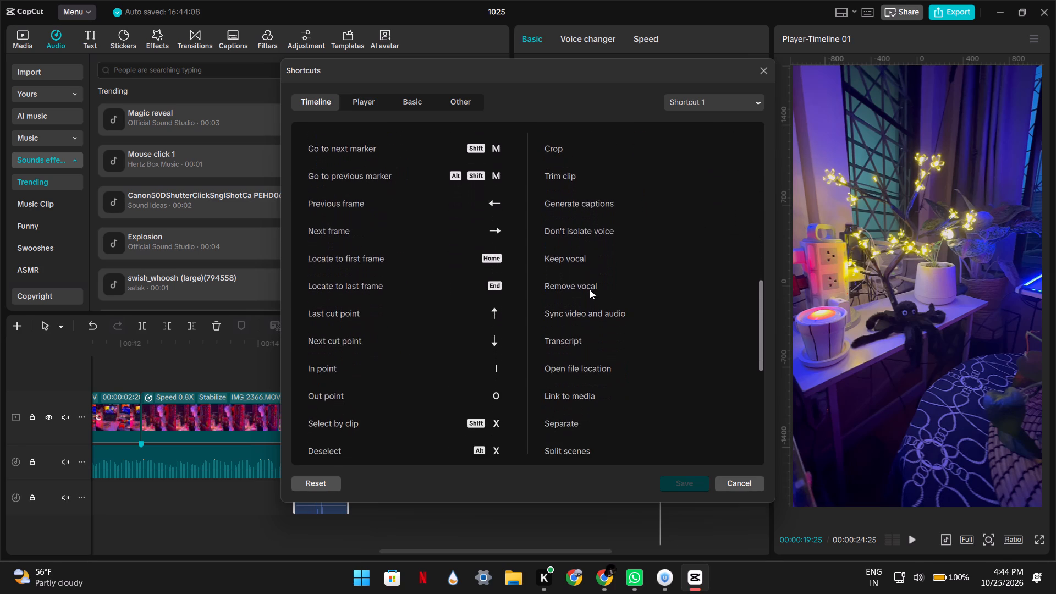
scroll(590, 289, "down", 2)
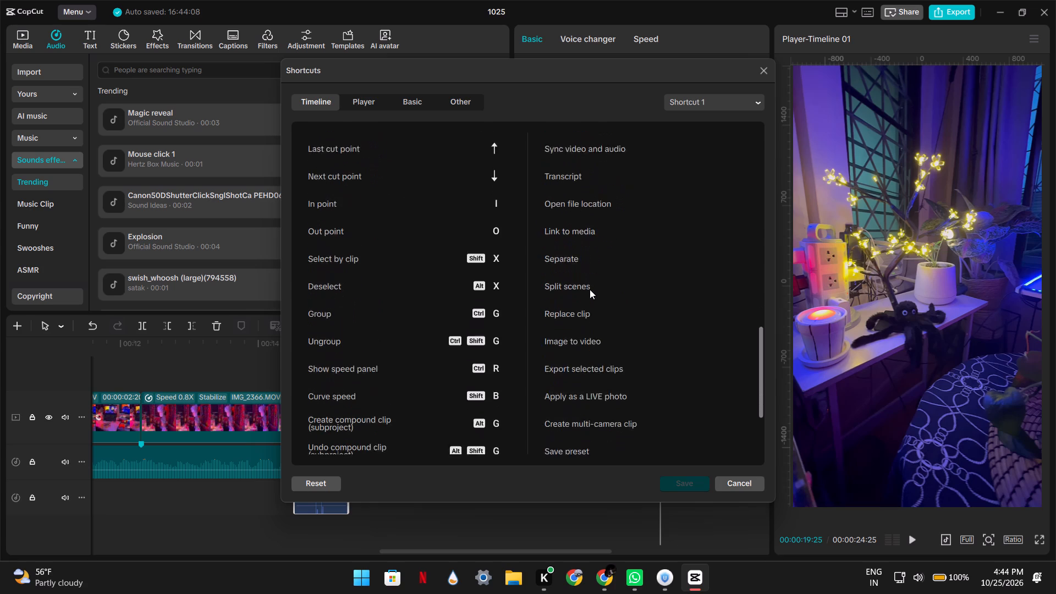
scroll(590, 289, "down", 4)
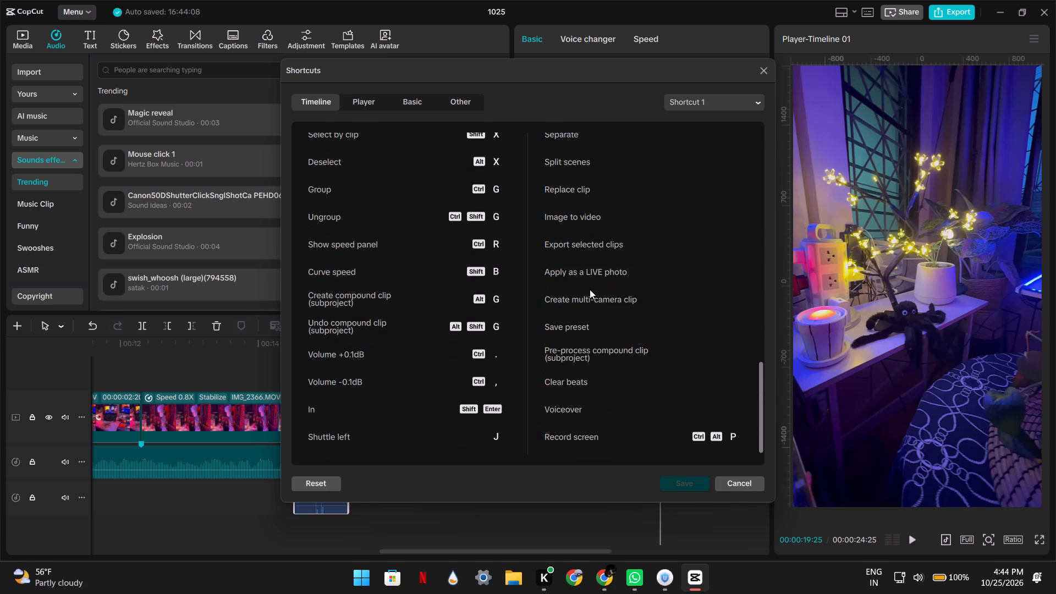
scroll(590, 289, "down", 1)
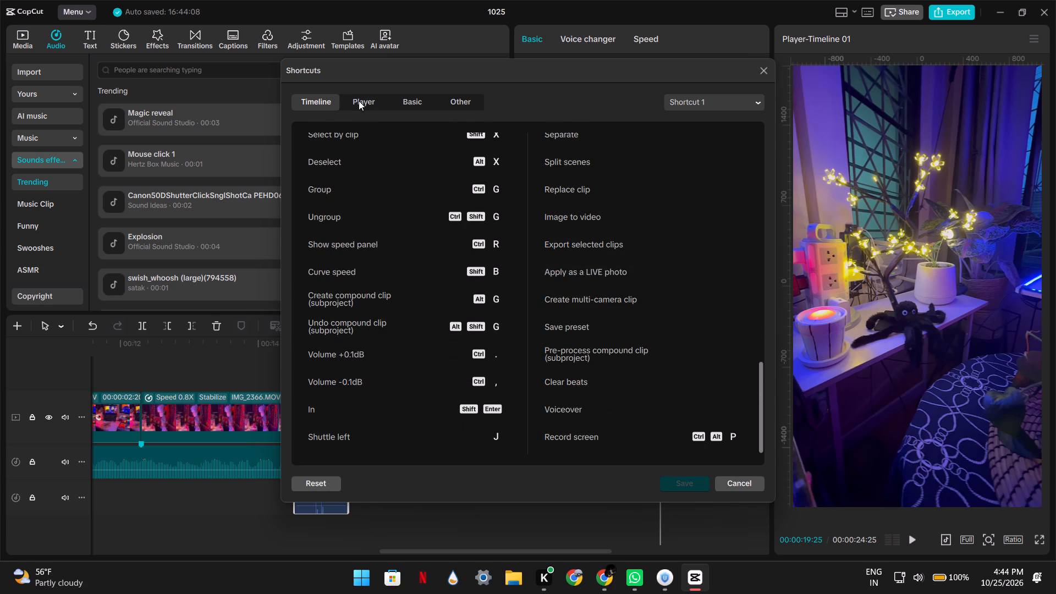
Review the Player, Basic and Other shortcut categories, return to Player, and close the shortcuts list.
left_click(359, 101)
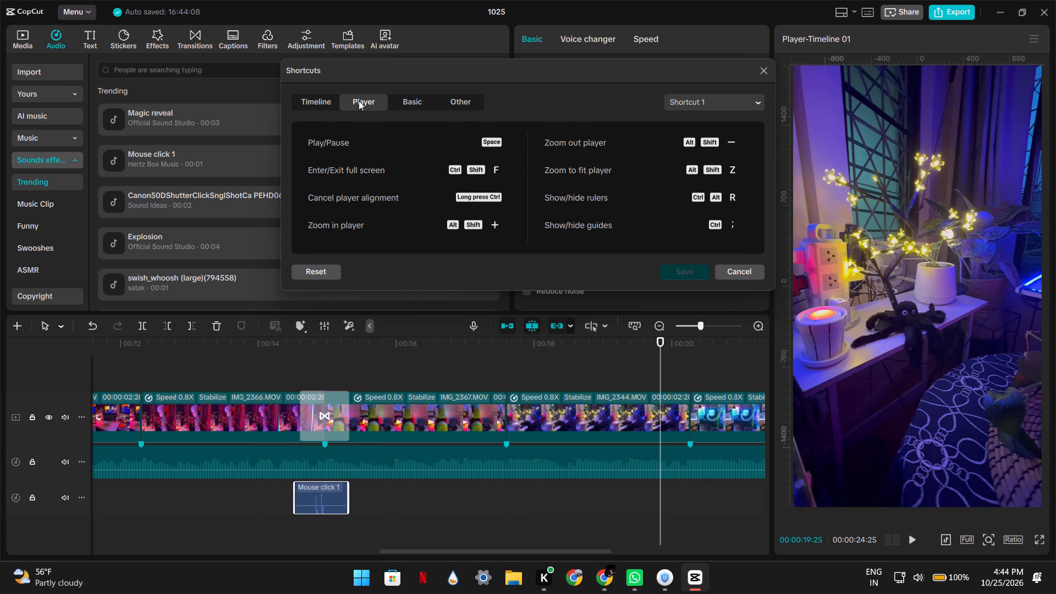
left_click(399, 96)
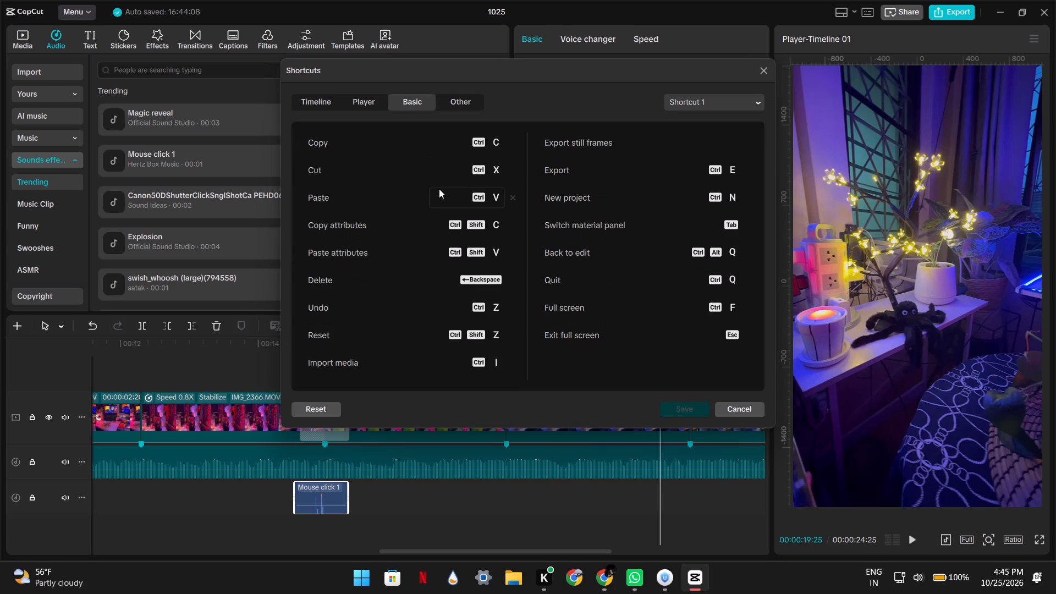
left_click(469, 97)
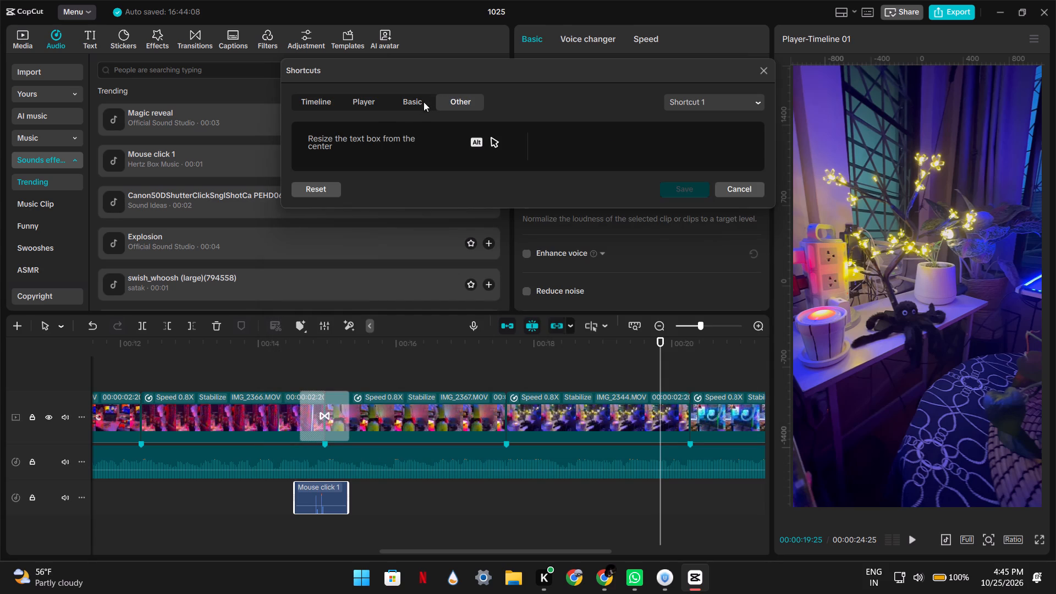
left_click(364, 107)
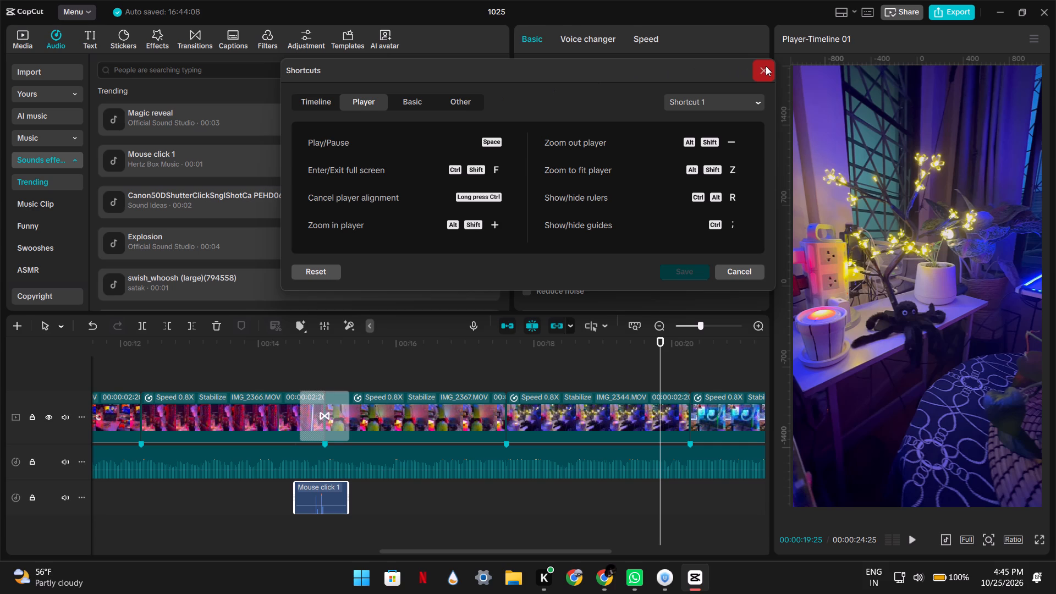
left_click(766, 66)
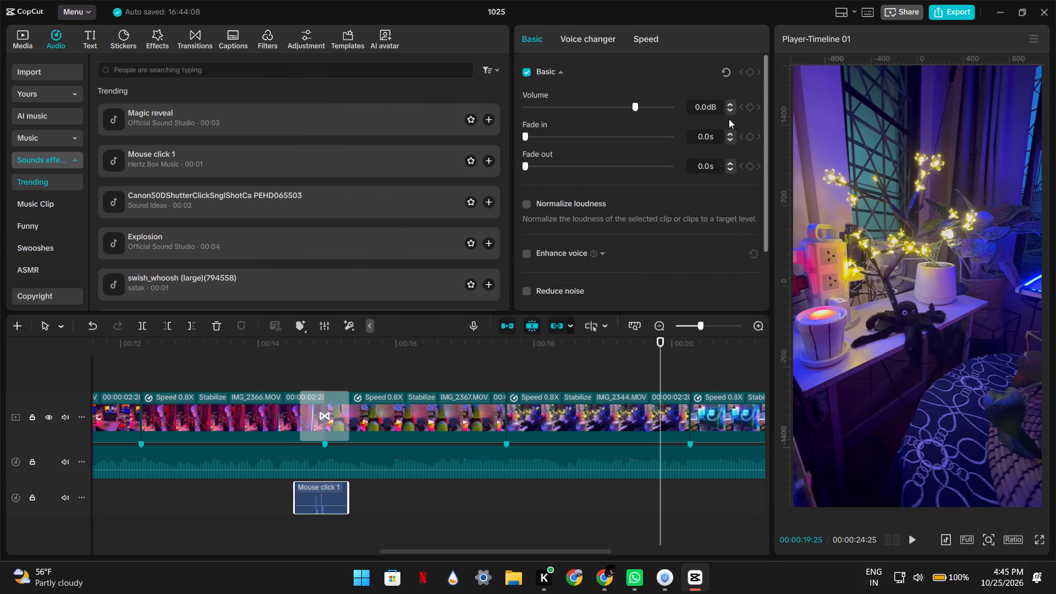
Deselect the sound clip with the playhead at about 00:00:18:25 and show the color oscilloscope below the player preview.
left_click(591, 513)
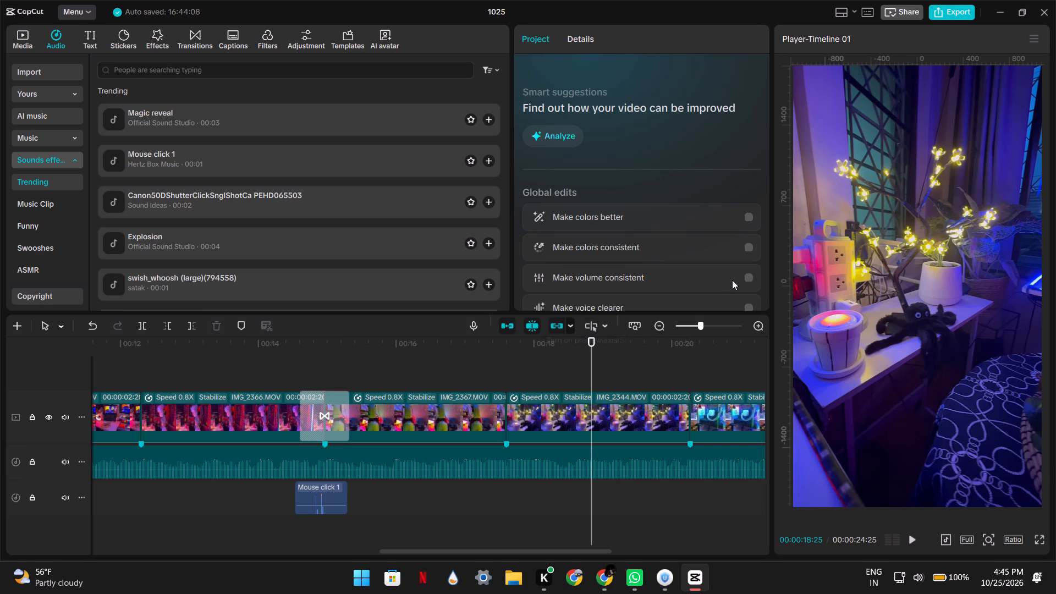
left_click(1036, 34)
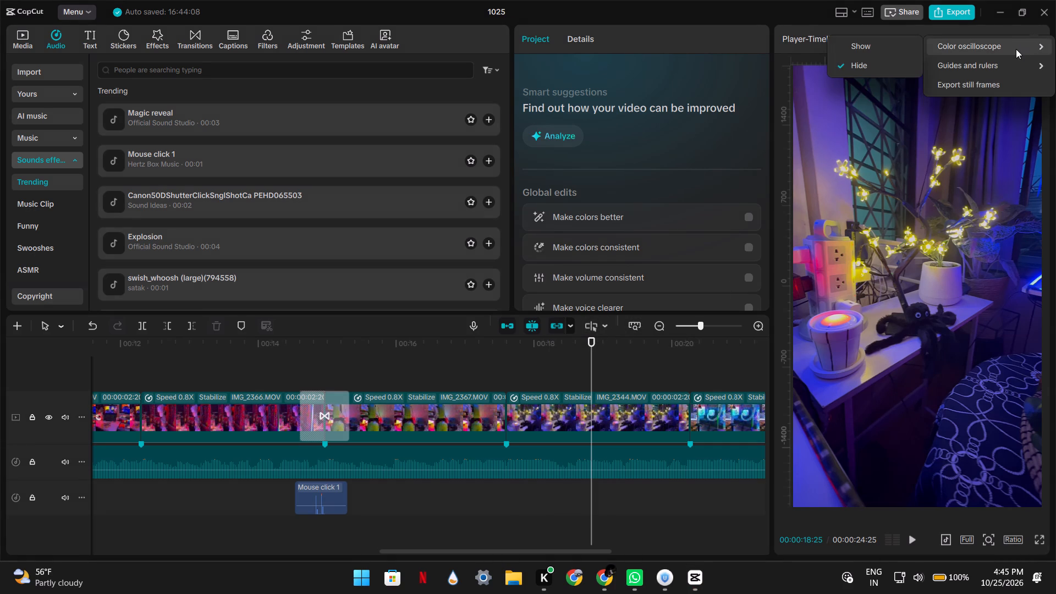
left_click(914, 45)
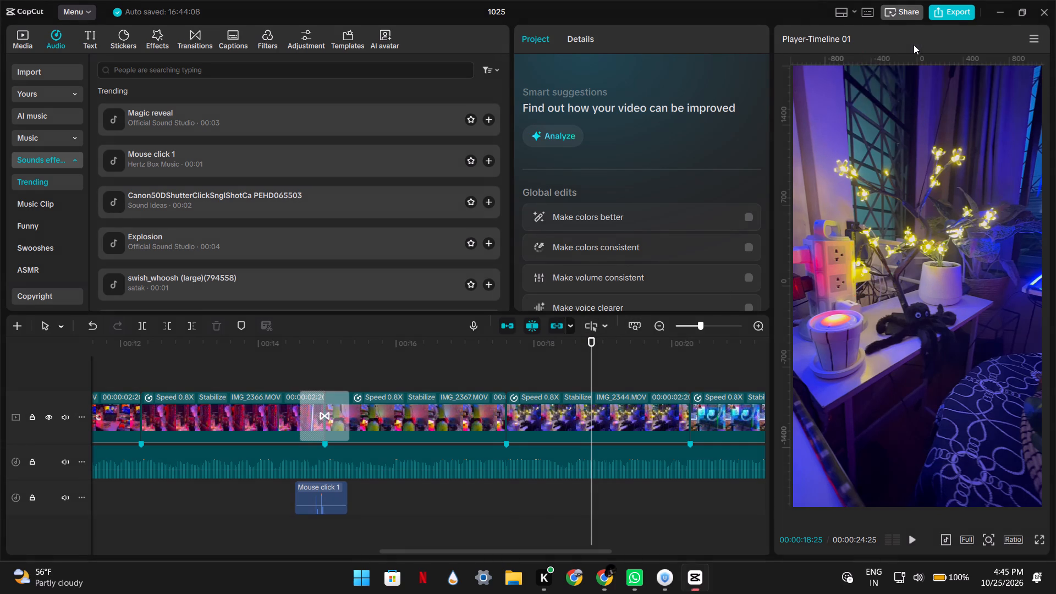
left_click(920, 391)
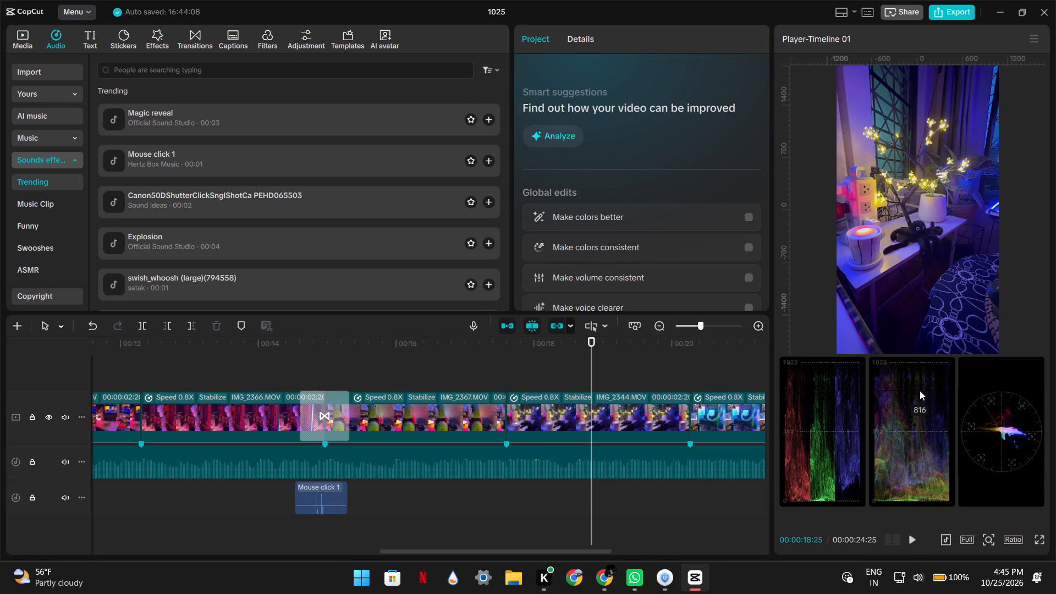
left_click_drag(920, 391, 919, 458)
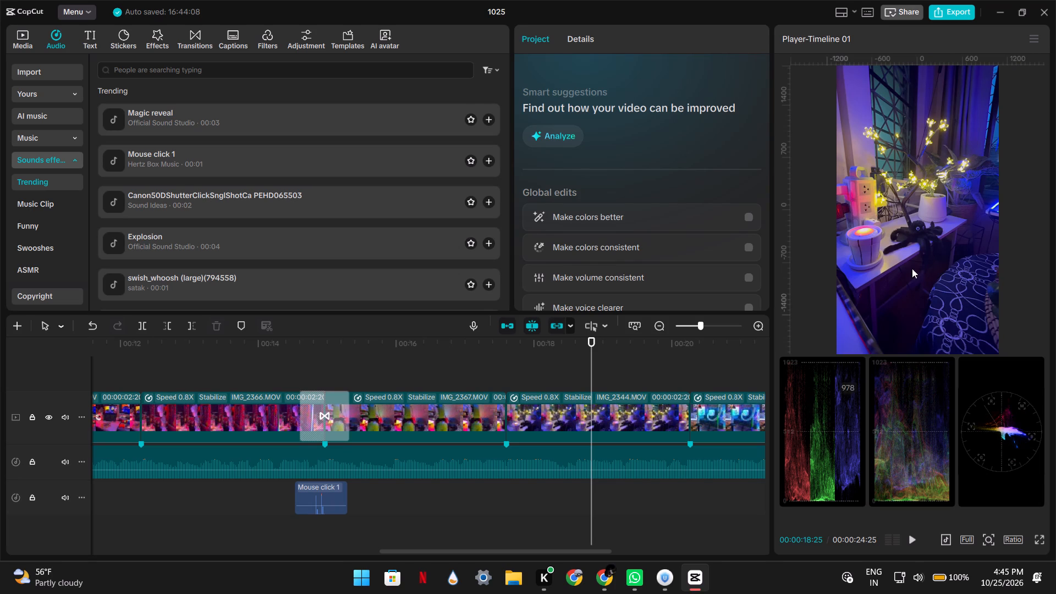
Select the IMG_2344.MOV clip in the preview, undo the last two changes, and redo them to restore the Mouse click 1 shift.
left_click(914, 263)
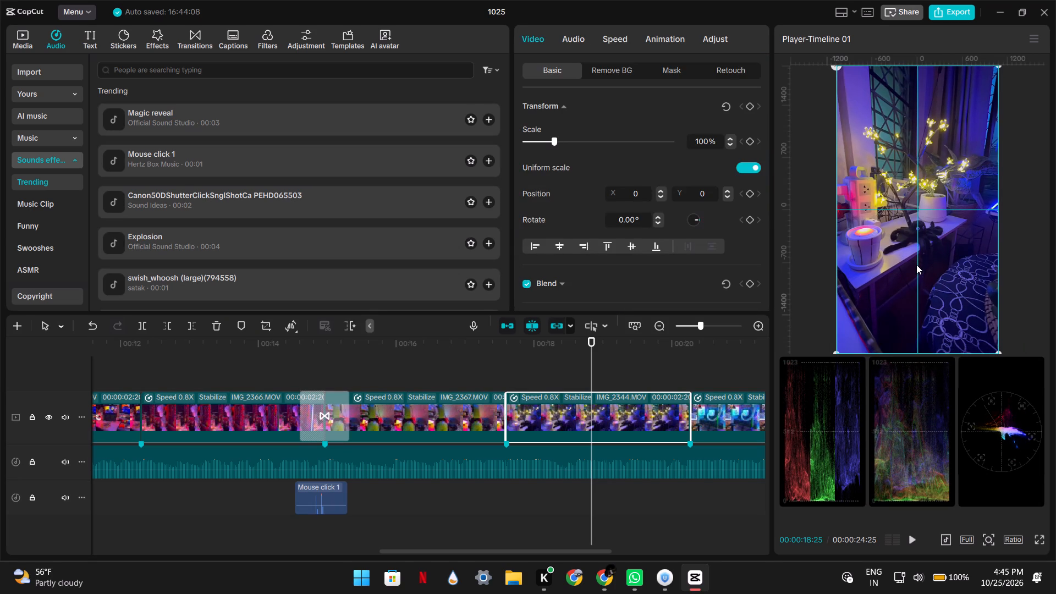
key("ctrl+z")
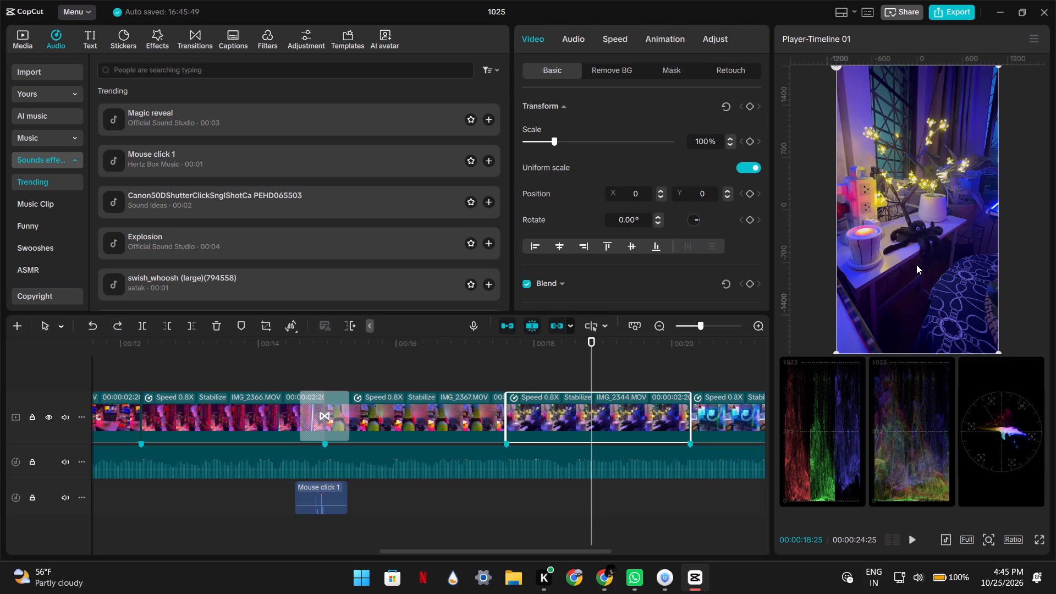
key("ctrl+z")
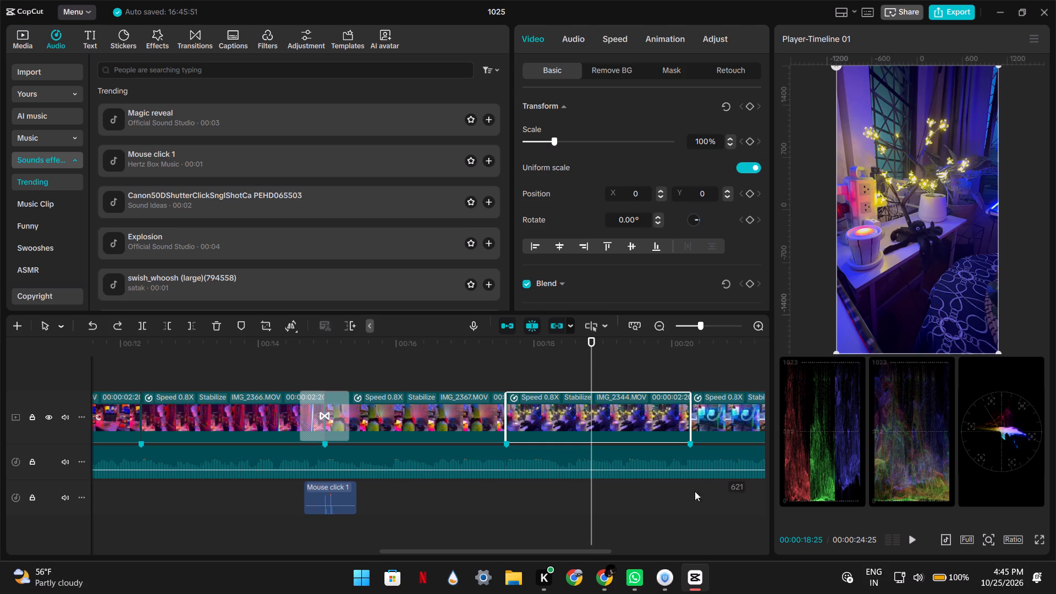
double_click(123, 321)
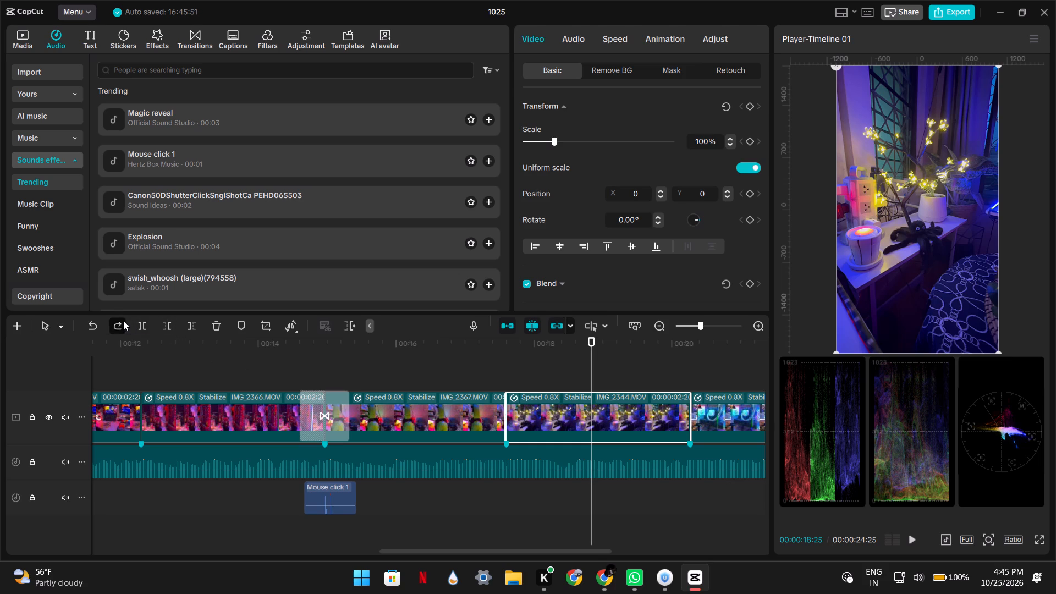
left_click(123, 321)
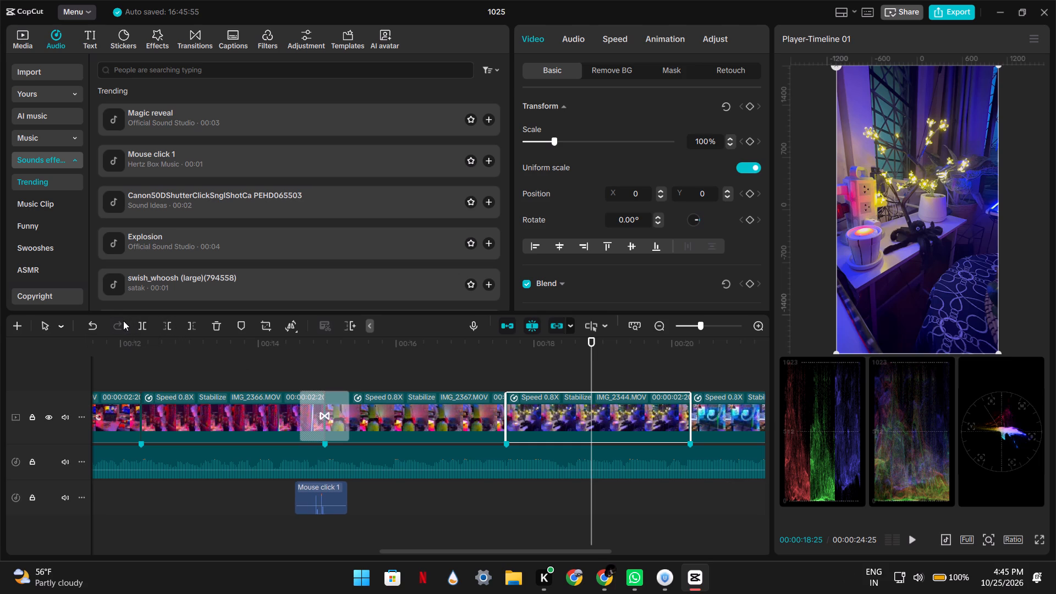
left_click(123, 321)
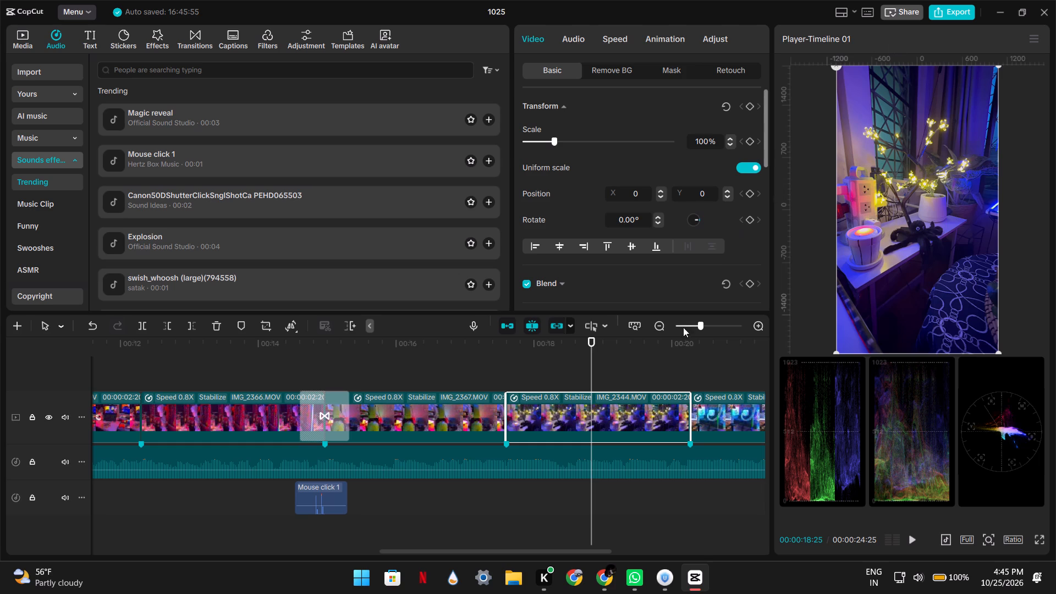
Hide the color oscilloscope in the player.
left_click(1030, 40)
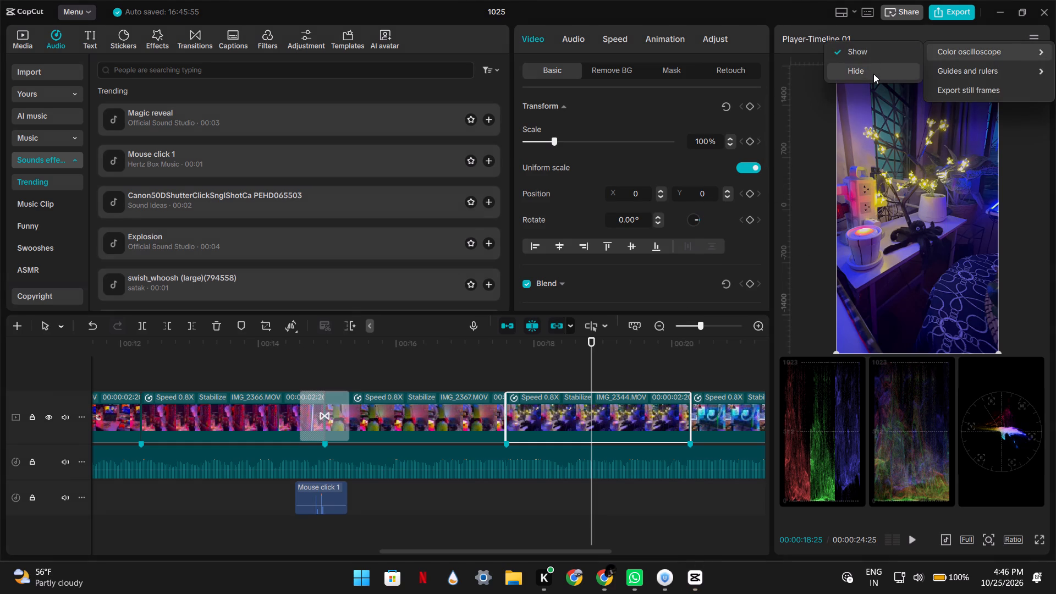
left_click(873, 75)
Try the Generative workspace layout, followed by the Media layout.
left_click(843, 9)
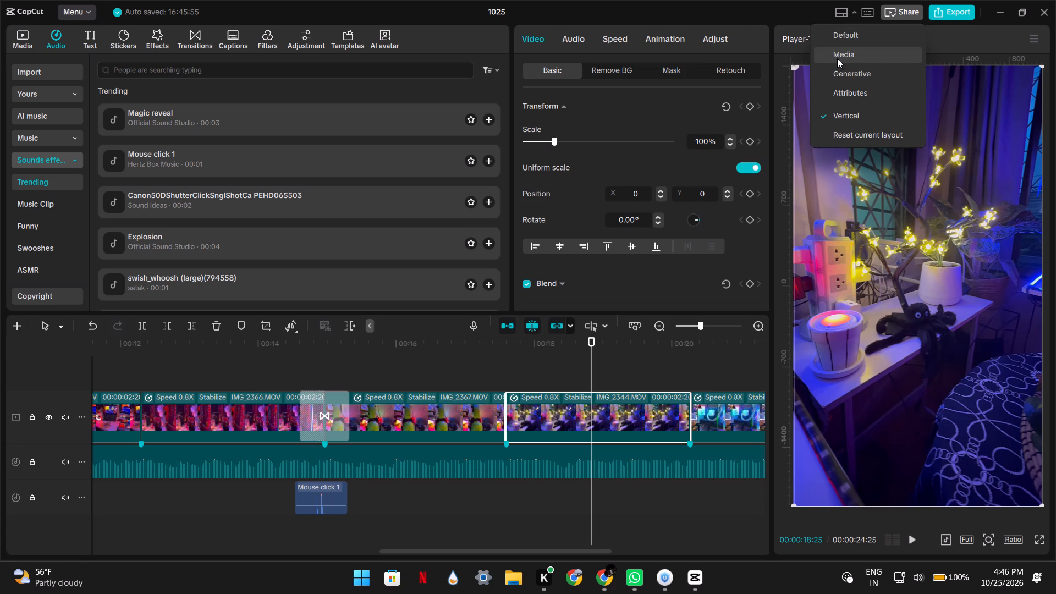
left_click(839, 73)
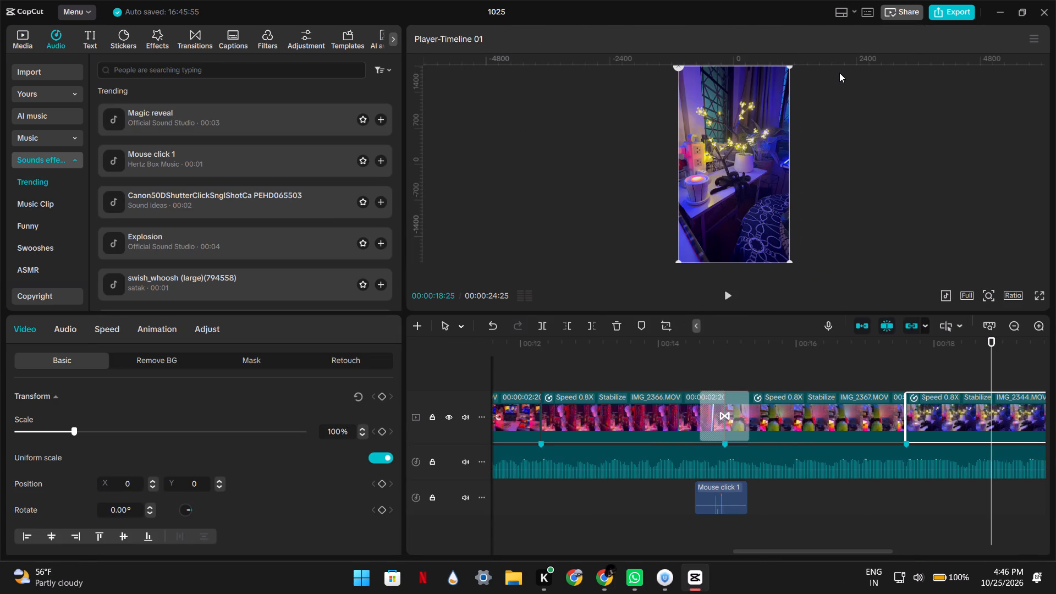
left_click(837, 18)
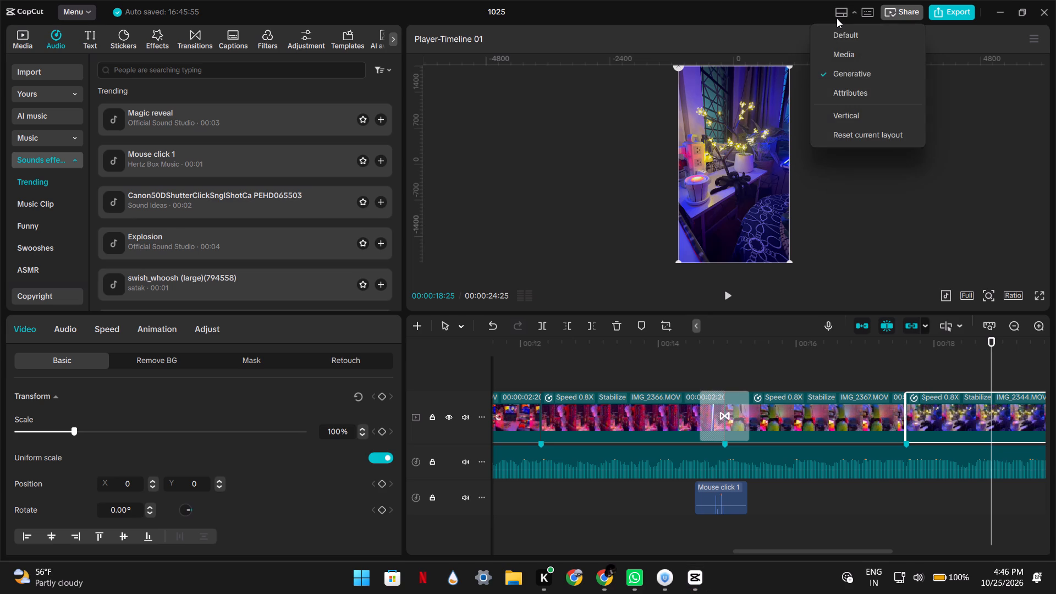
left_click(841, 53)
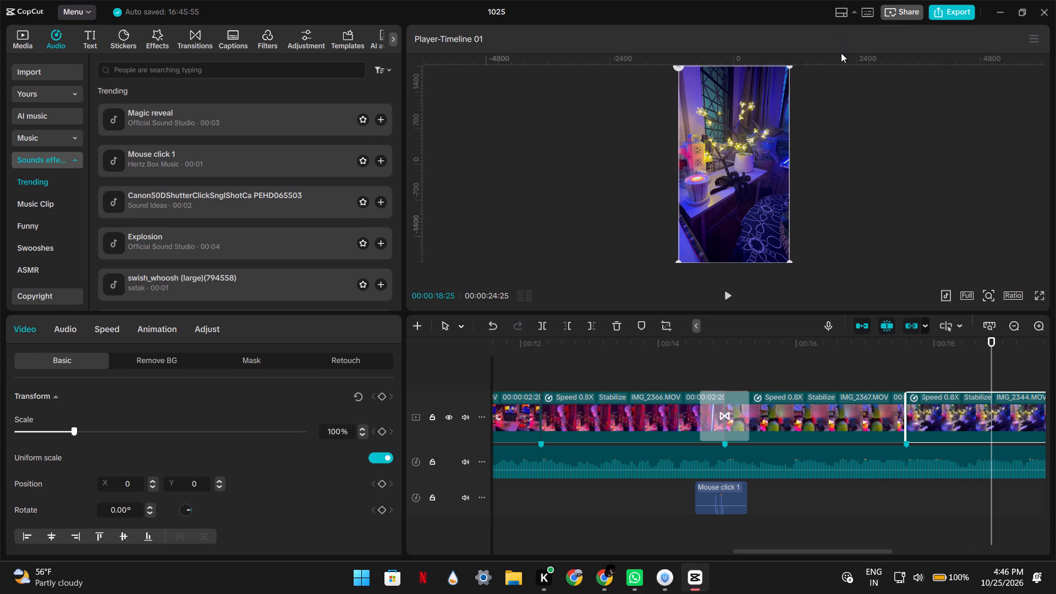
Switch the workspace to the Attributes layout.
left_click(842, 11)
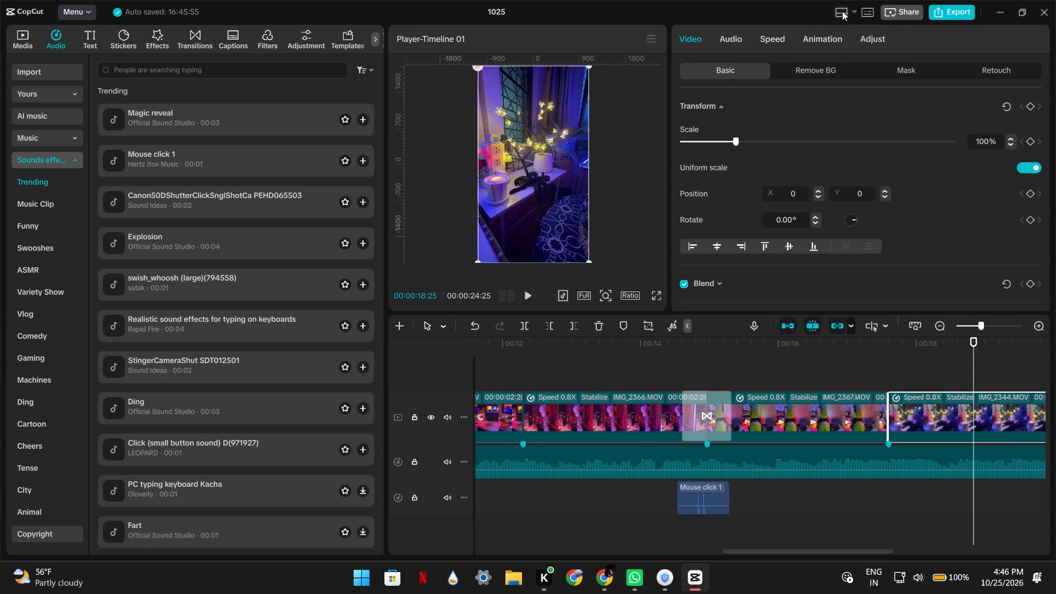
left_click(844, 96)
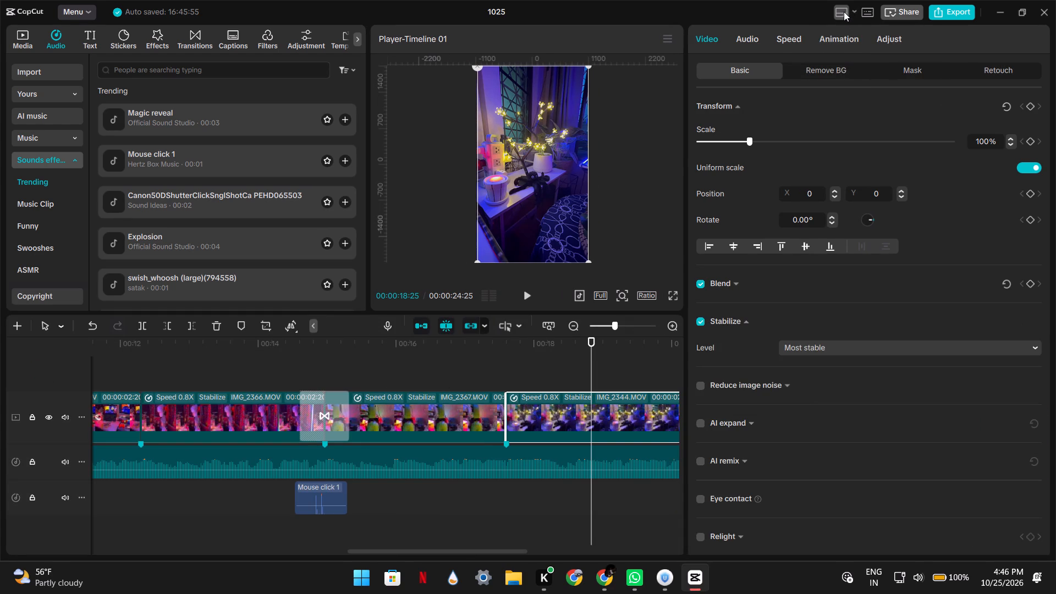
Switch the workspace to the layout with a full-height player for the vertical video.
left_click(844, 12)
left_click(846, 109)
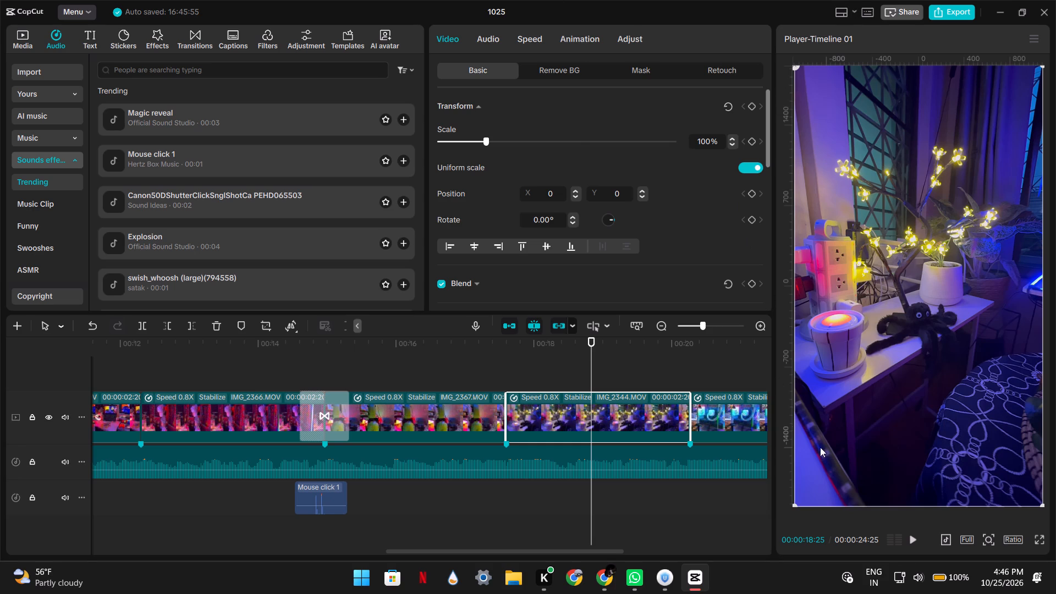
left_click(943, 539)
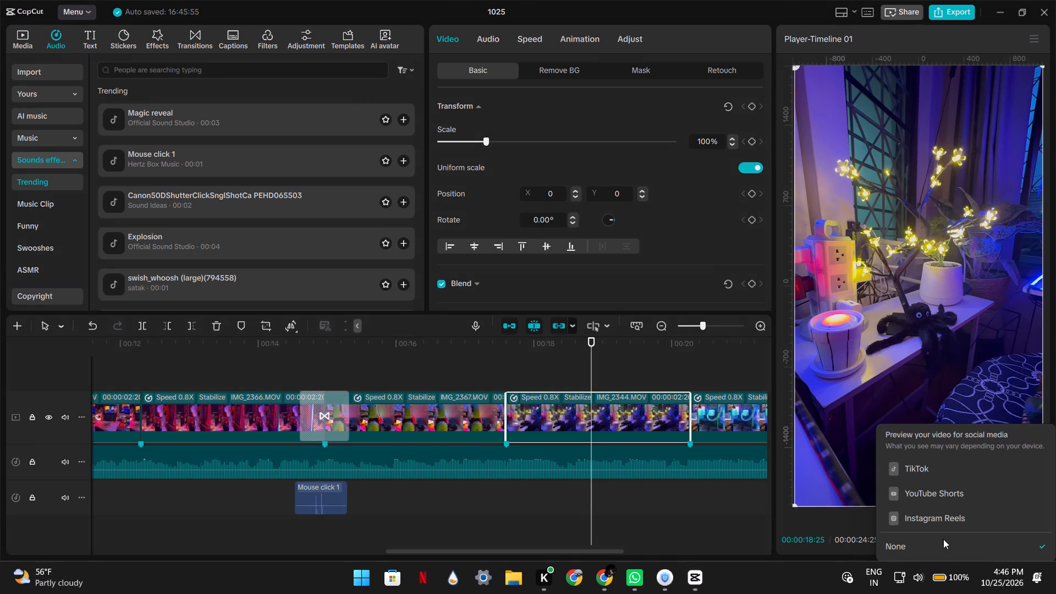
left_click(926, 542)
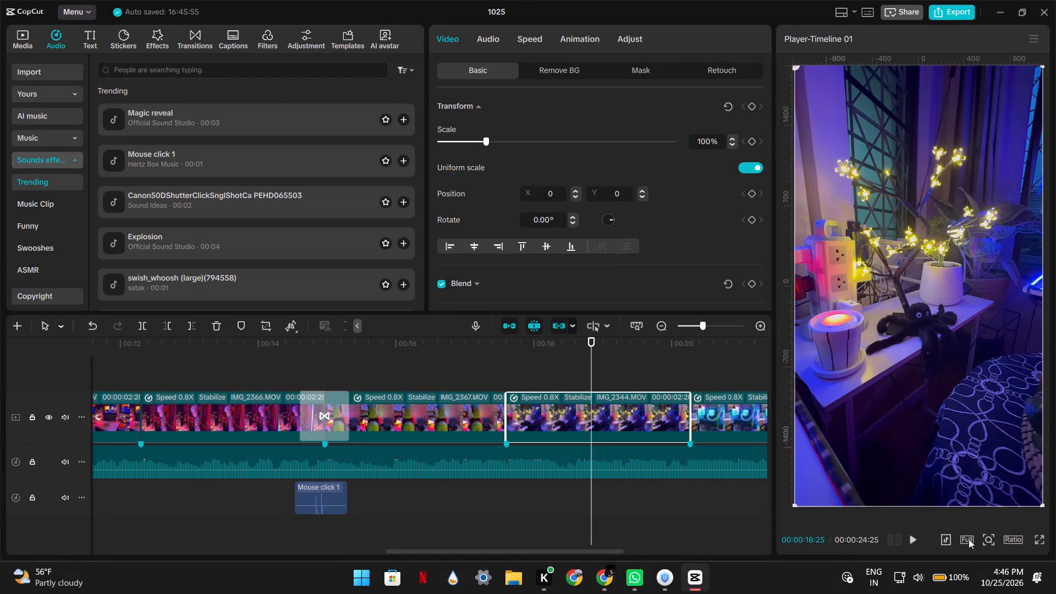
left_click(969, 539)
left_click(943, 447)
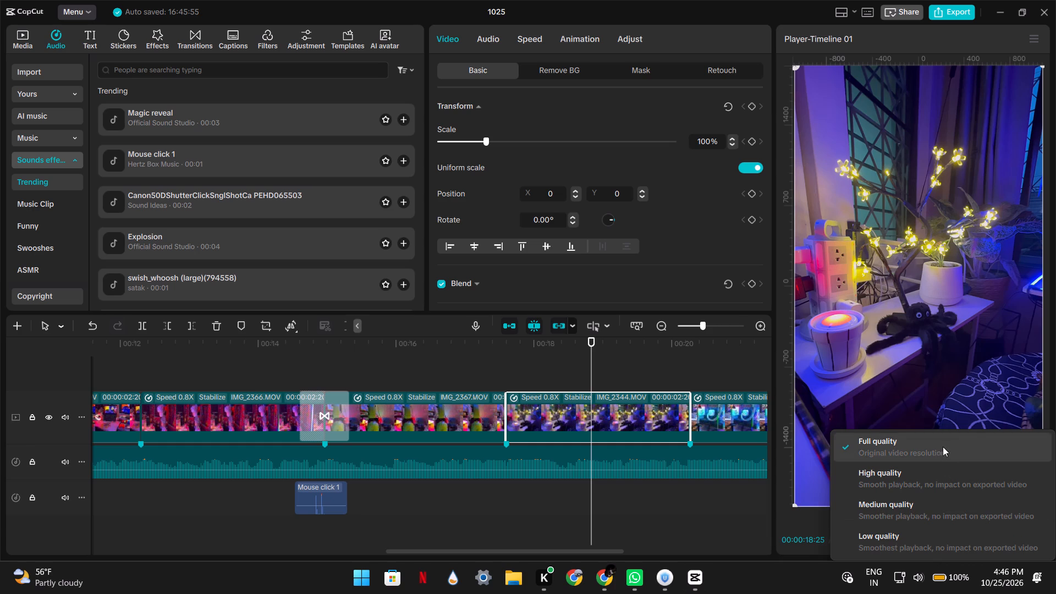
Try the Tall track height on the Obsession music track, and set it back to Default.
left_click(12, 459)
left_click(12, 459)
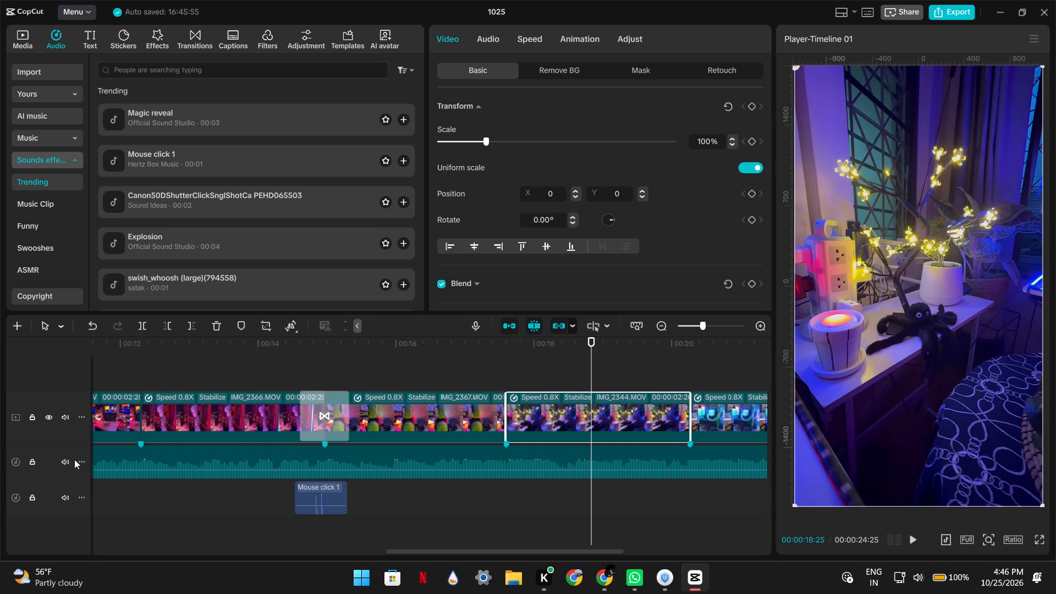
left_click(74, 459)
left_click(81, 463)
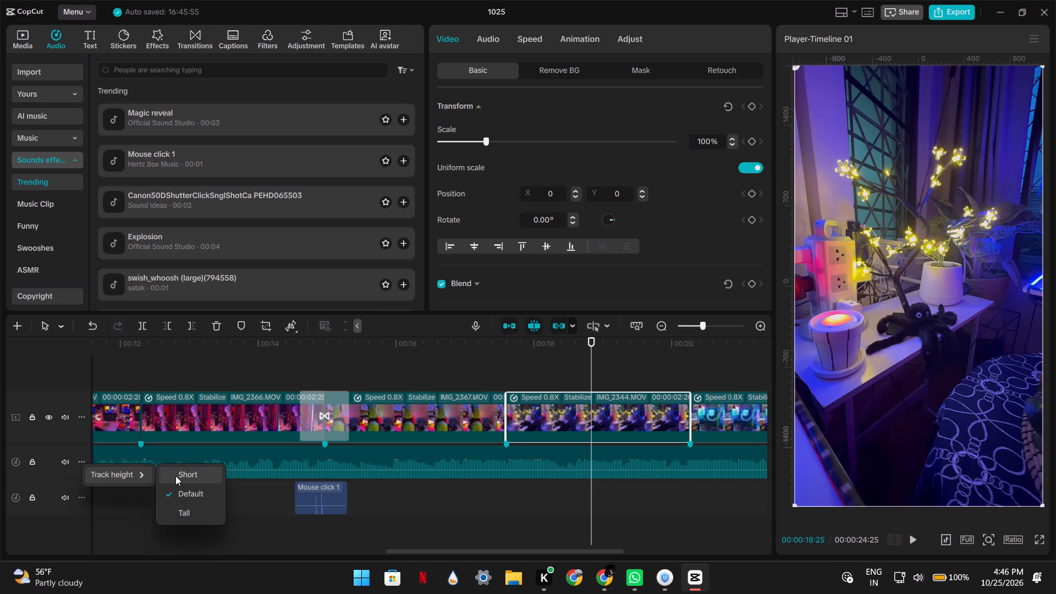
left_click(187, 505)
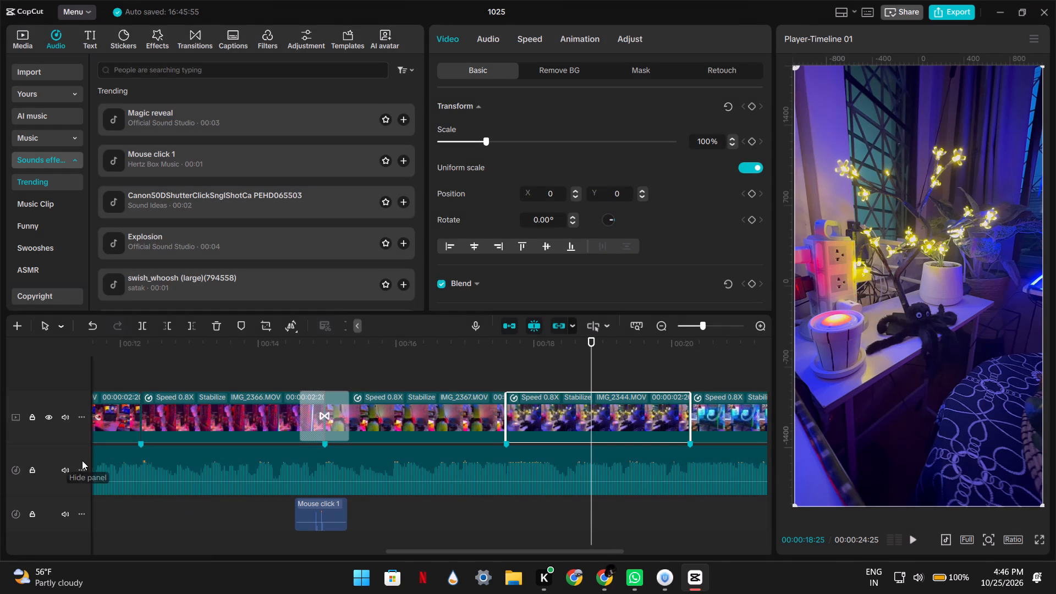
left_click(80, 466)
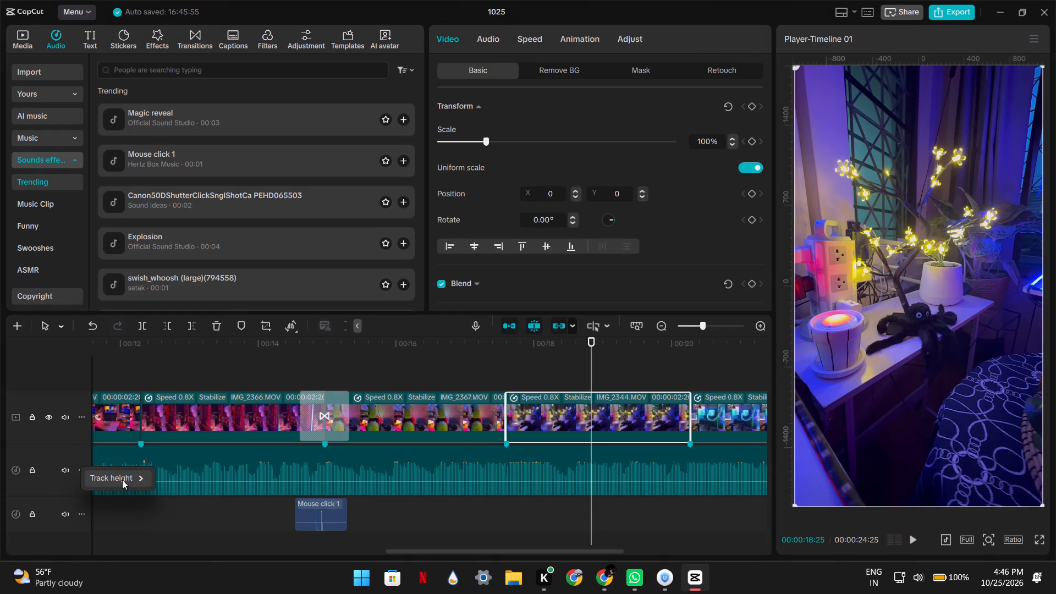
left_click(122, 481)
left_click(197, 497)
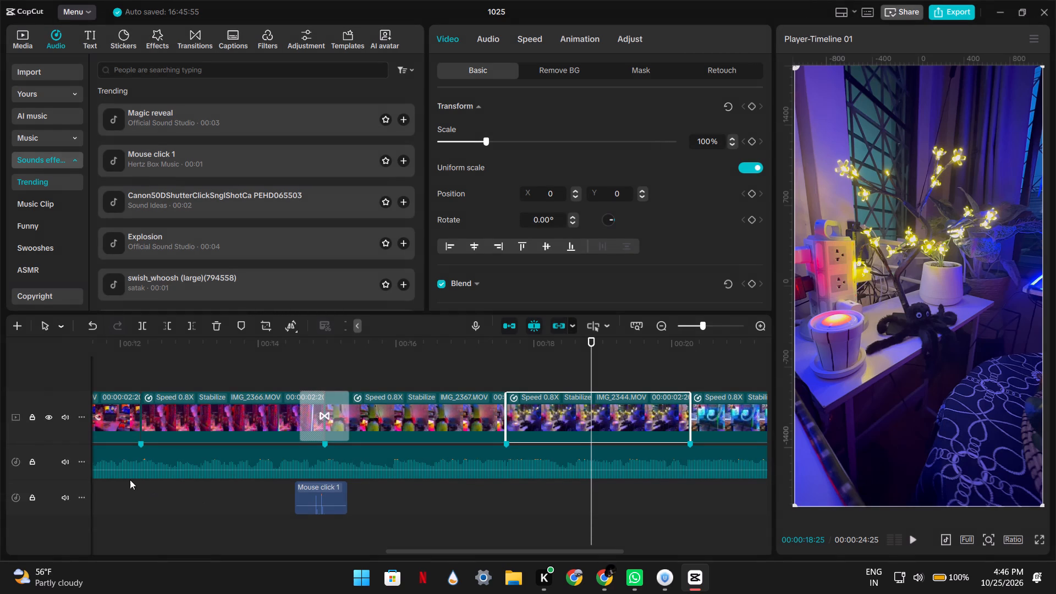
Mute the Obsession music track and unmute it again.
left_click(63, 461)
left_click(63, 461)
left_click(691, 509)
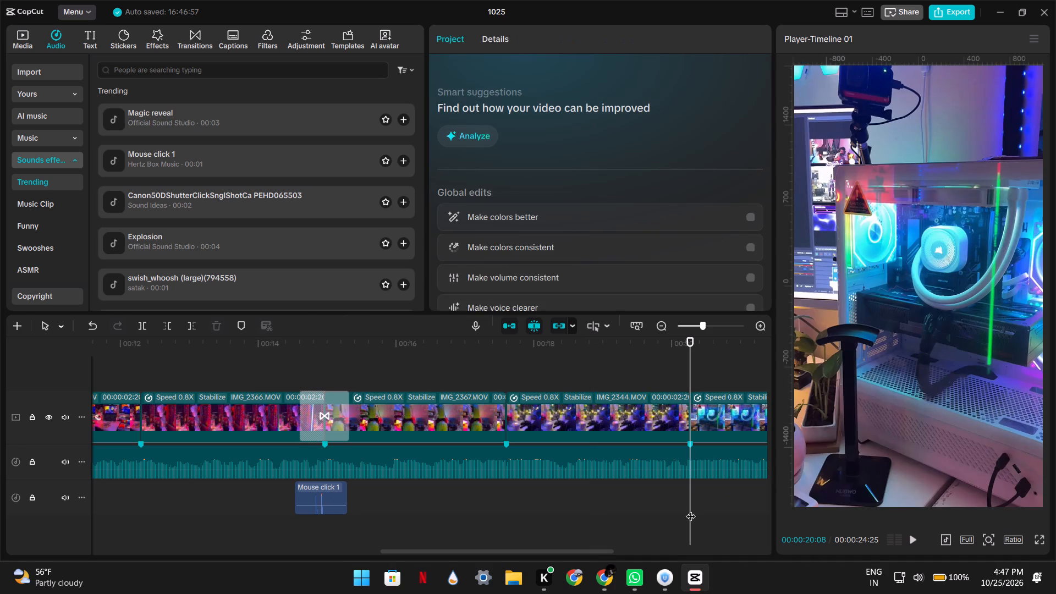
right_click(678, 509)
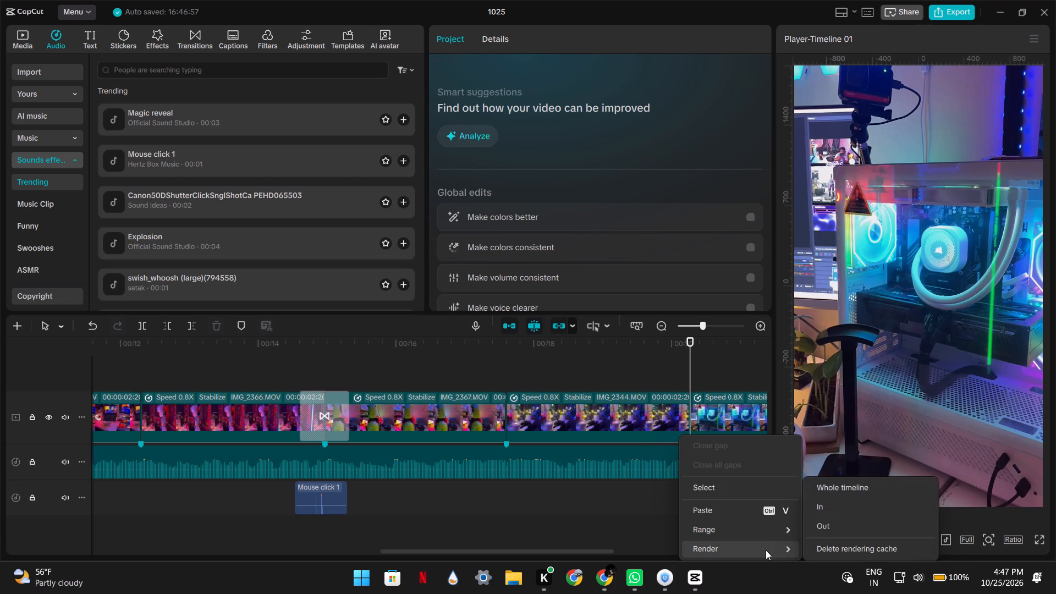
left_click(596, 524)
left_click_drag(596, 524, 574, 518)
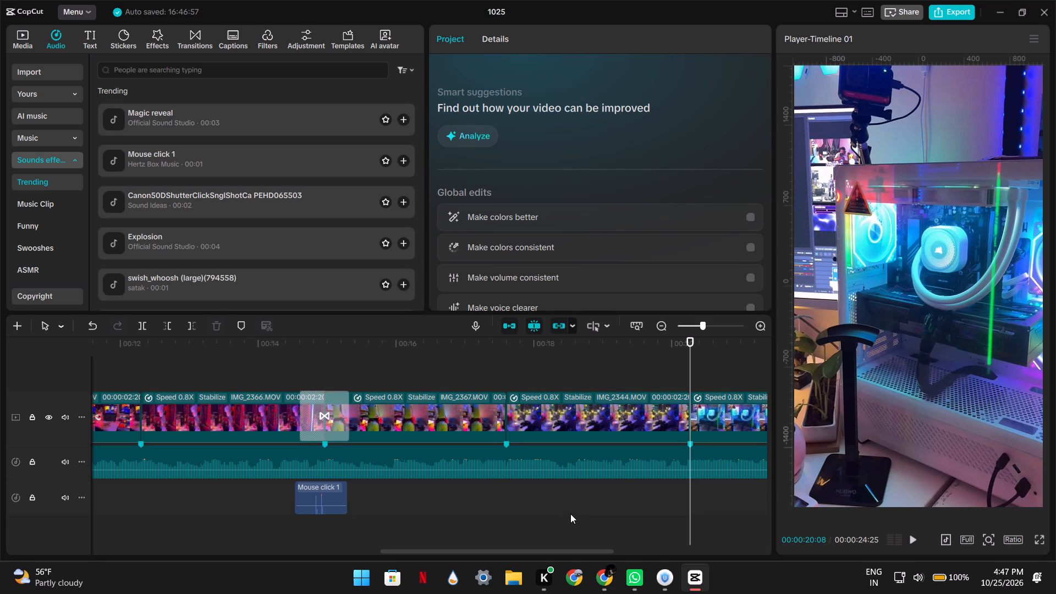
Place the playhead at 00:00:02:29 on the IMG_9592.MOV clip and open the Filters library.
left_click(555, 499)
left_click_drag(555, 499, 191, 546)
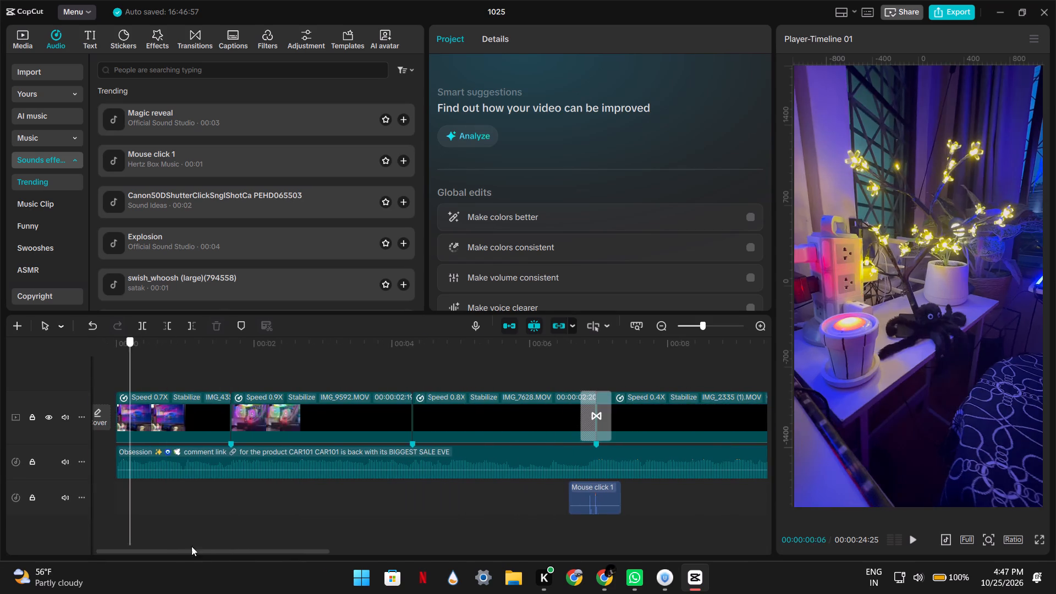
left_click_drag(191, 546, 320, 531)
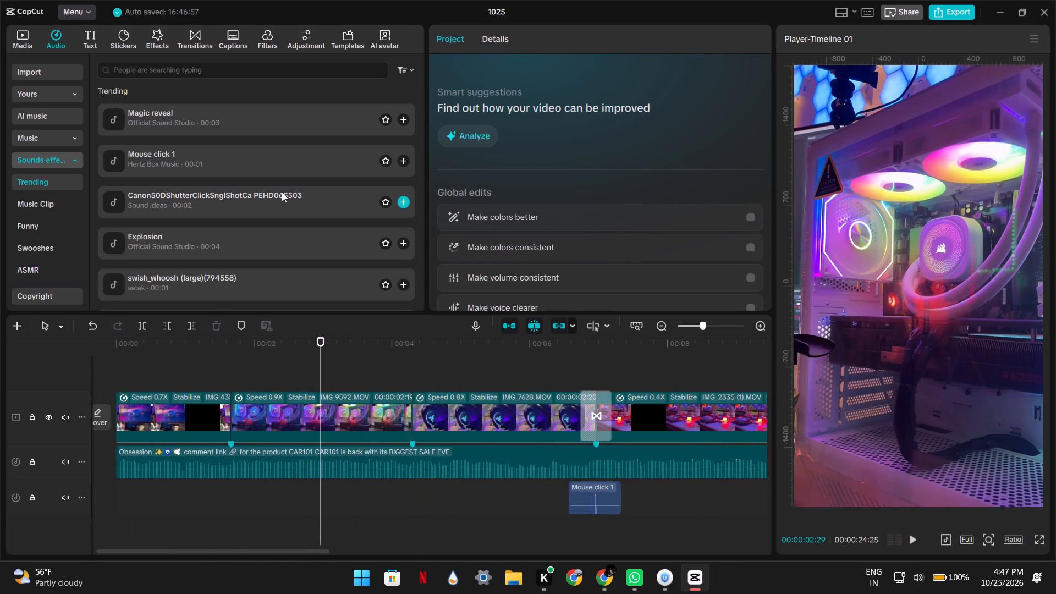
left_click(260, 42)
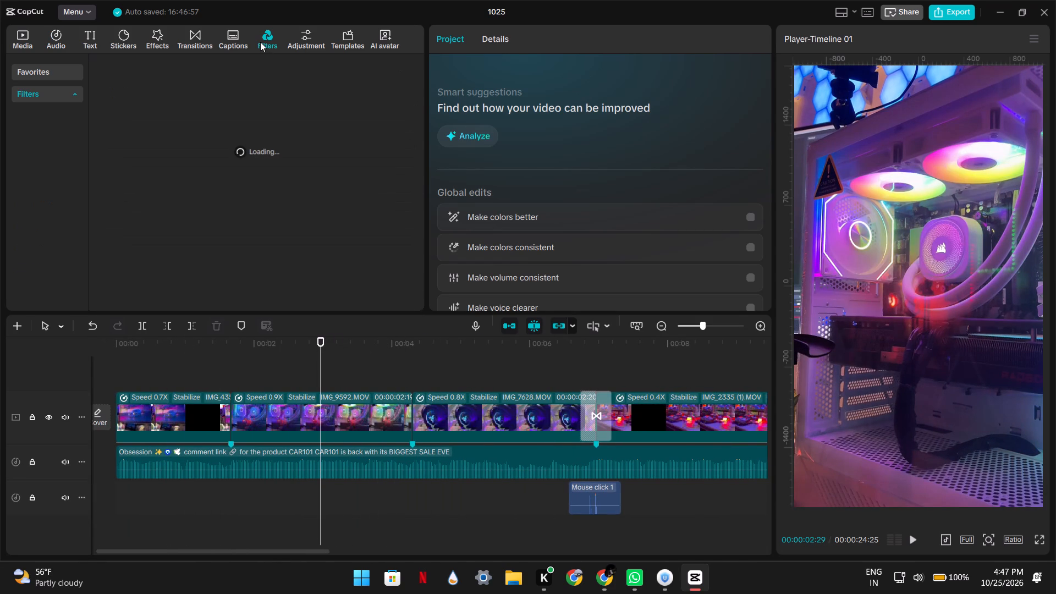